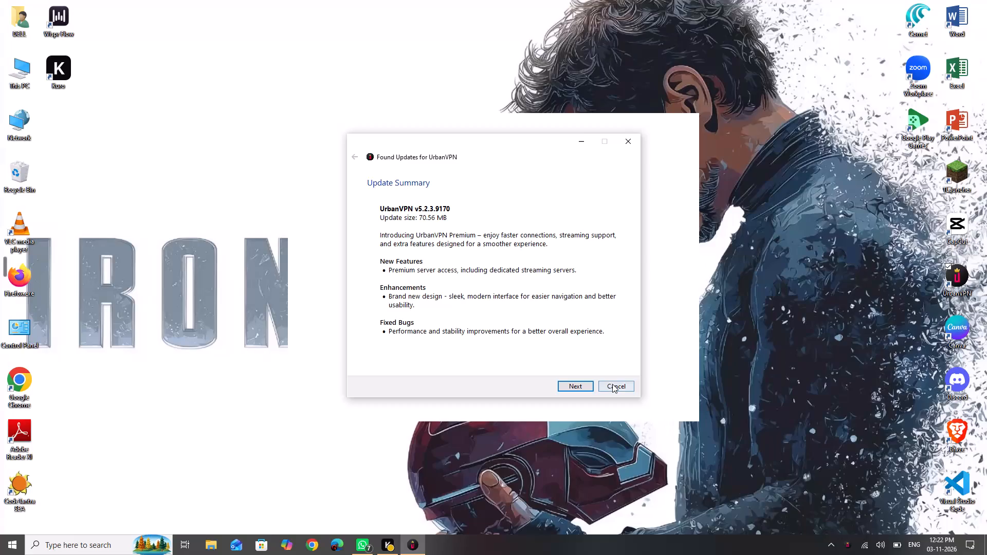
# Skip the UrbanVPN update and connect to the United States server with the free version.
pyautogui.click(612, 384)
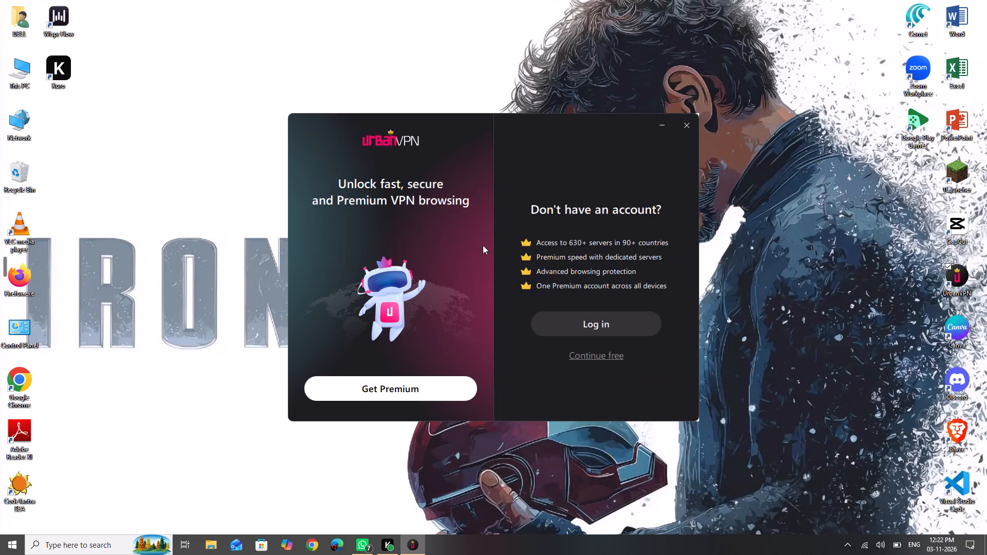
pyautogui.click(615, 356)
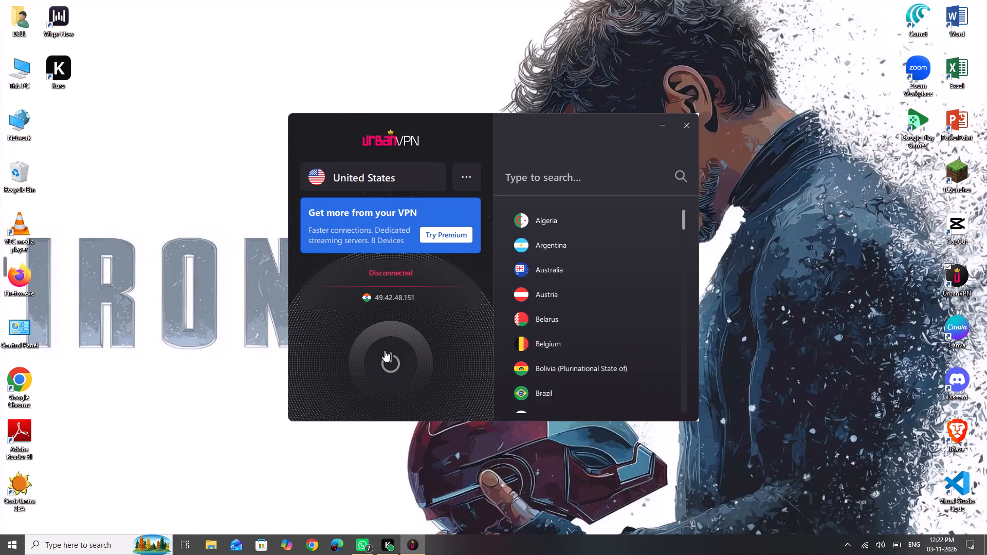
pyautogui.click(385, 350)
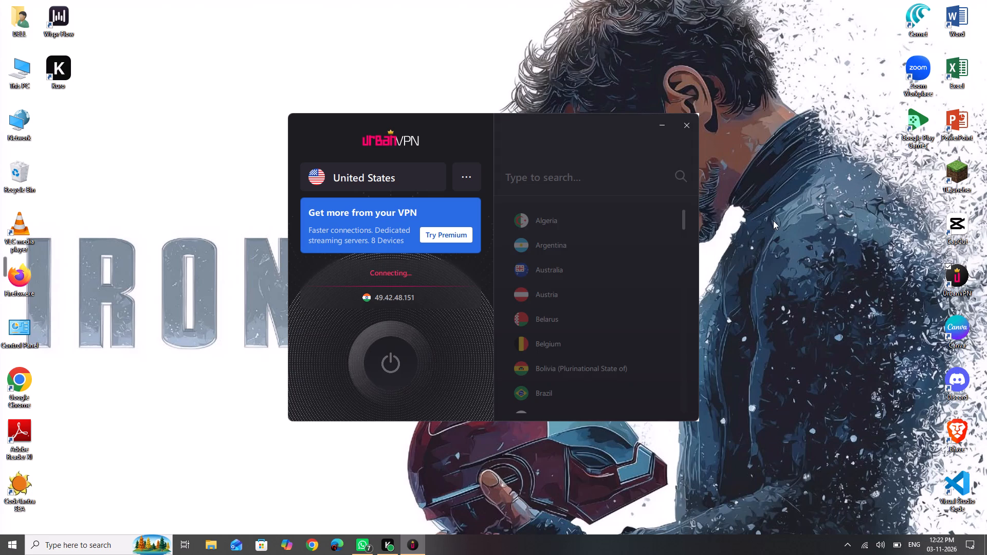
pyautogui.click(852, 236)
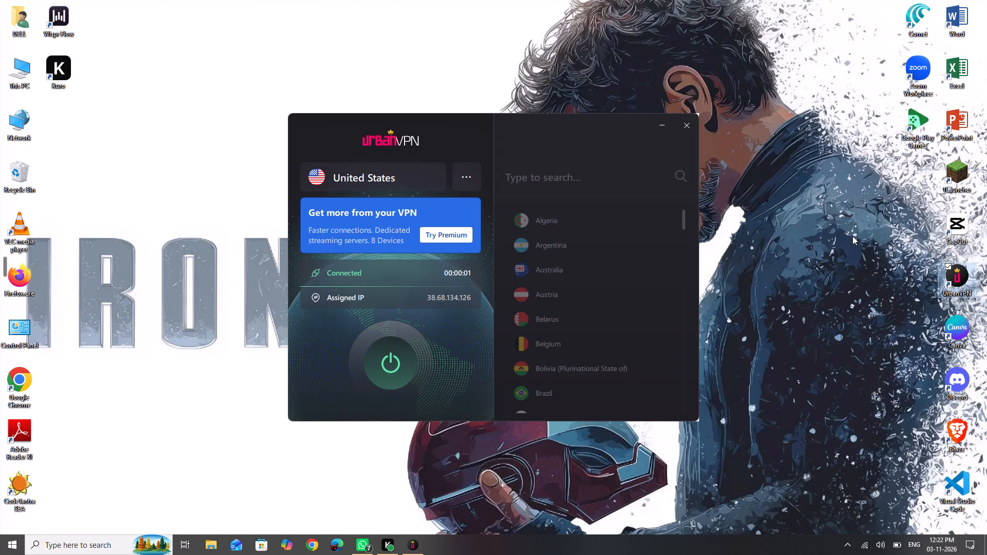
# Switch to CapCut and open the project 1102.
pyautogui.doubleClick(964, 232)
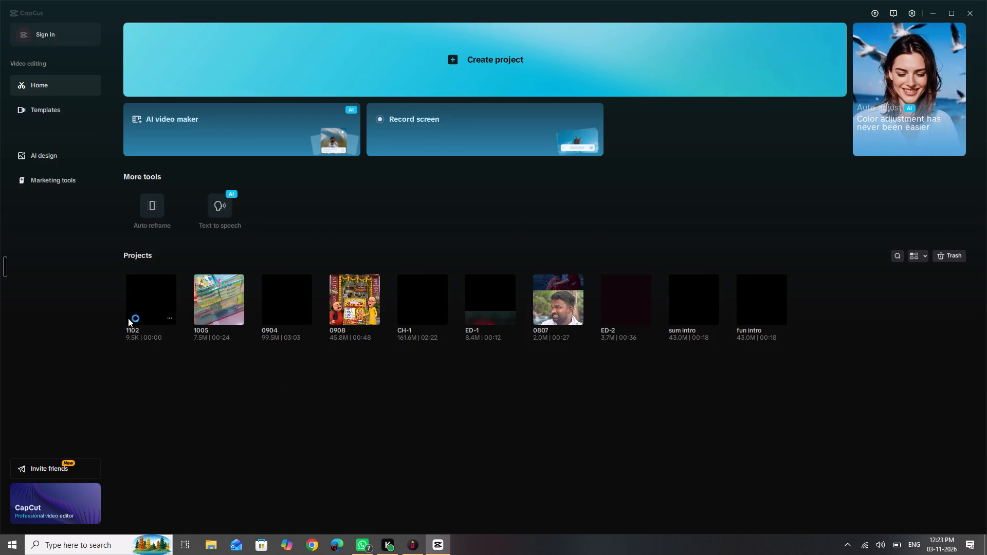
pyautogui.click(143, 299)
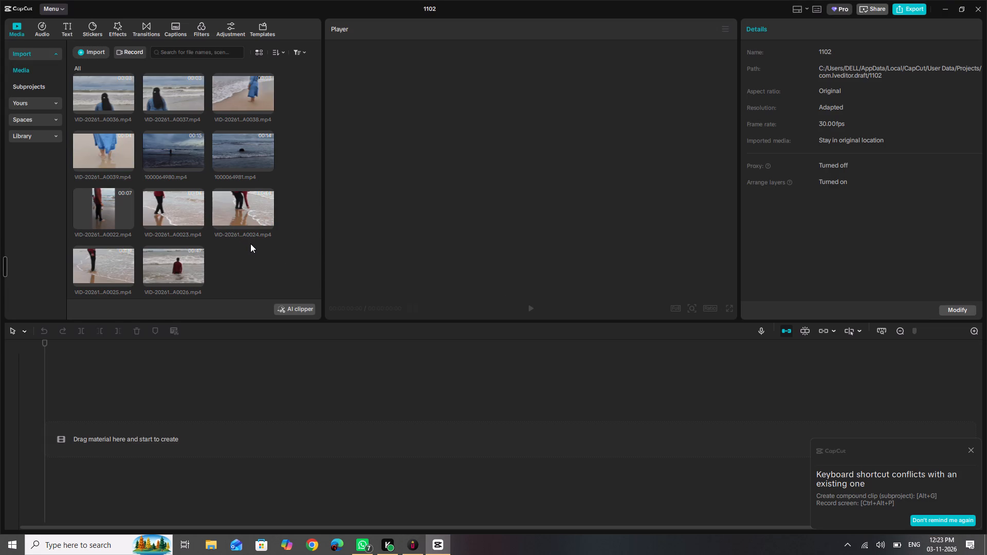
# Place the imported clip VID-20261020-WA0026.mp4 at the start of the empty timeline.
pyautogui.scroll(4, 250, 244)
pyautogui.scroll(-3, 250, 244)
pyautogui.scroll(4, 250, 244)
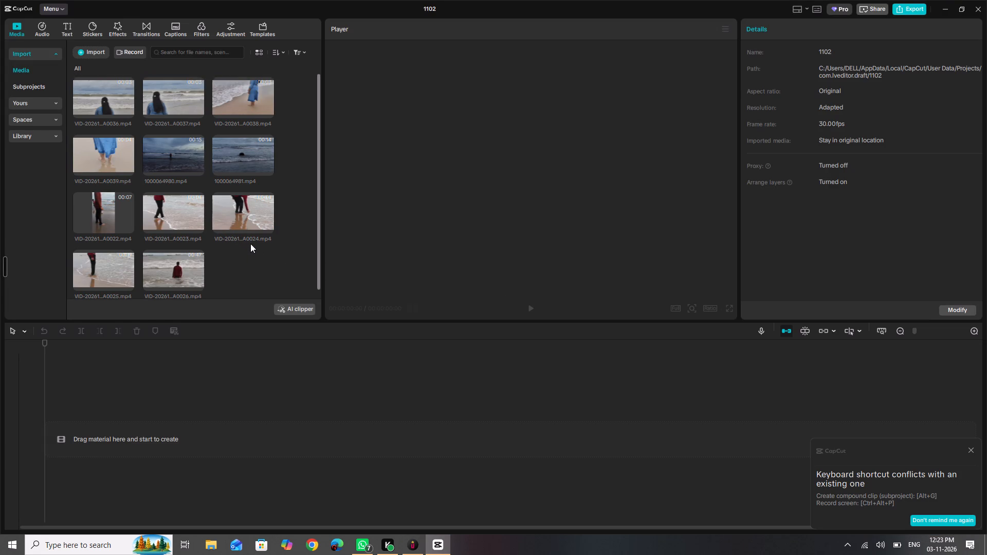
pyautogui.scroll(-3, 250, 244)
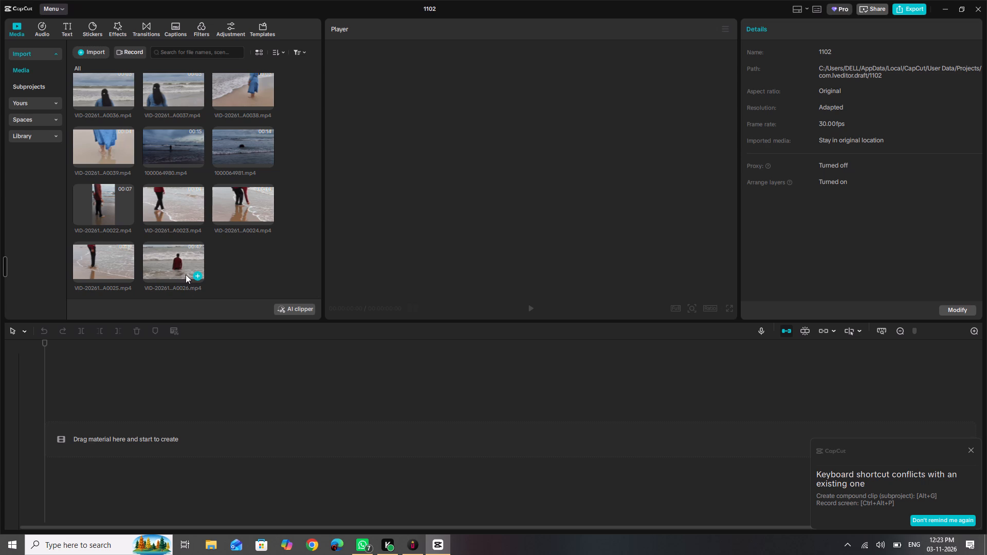
pyautogui.moveTo(185, 274); pyautogui.dragTo(100, 475)
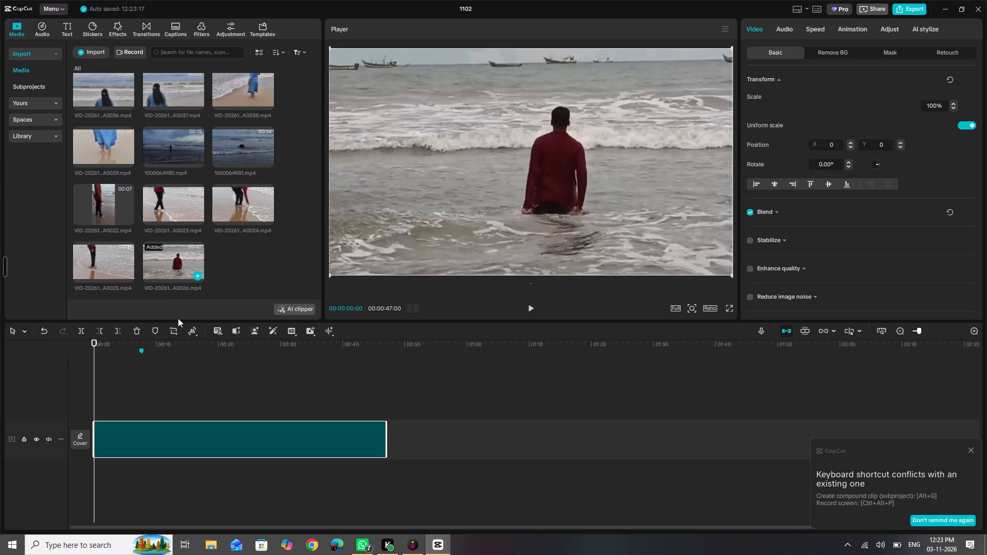
# Dismiss the Pro trial offer during playback and mute the main video track.
pyautogui.press('space')
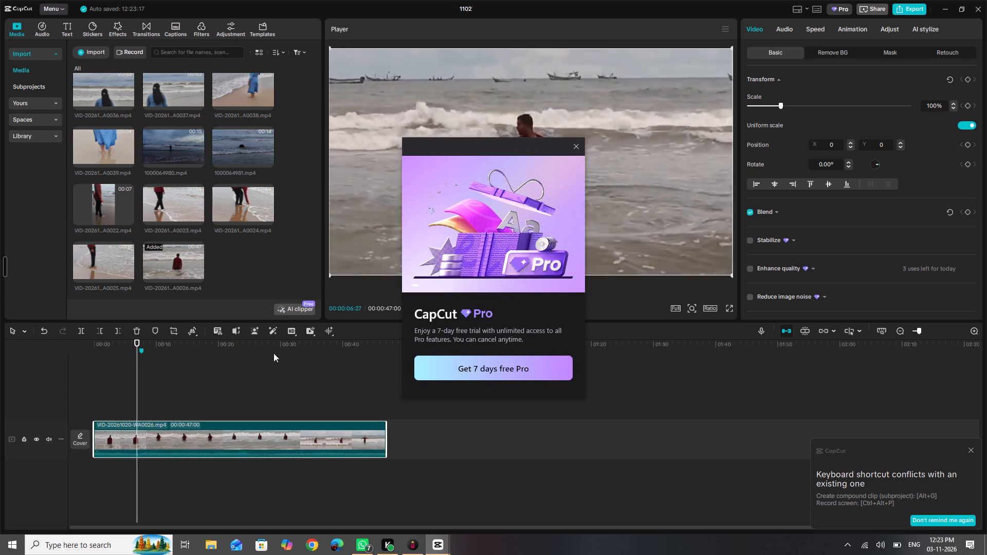
pyautogui.click(579, 145)
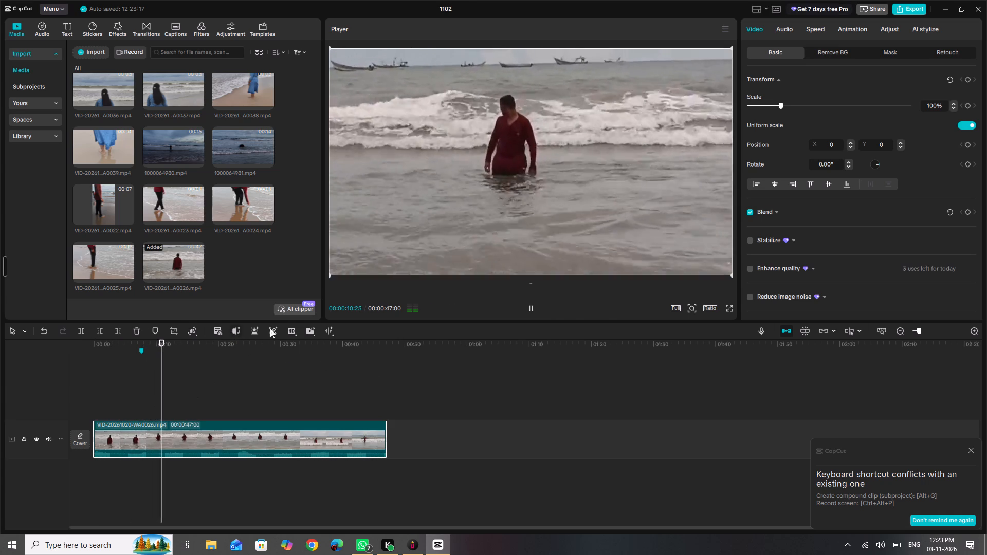
pyautogui.click(47, 437)
# Dismiss the shortcut conflict notice and play the WA0026 clip from the beginning to review its footage.
pyautogui.moveTo(156, 344); pyautogui.dragTo(76, 344)
pyautogui.moveTo(106, 344); pyautogui.dragTo(99, 344)
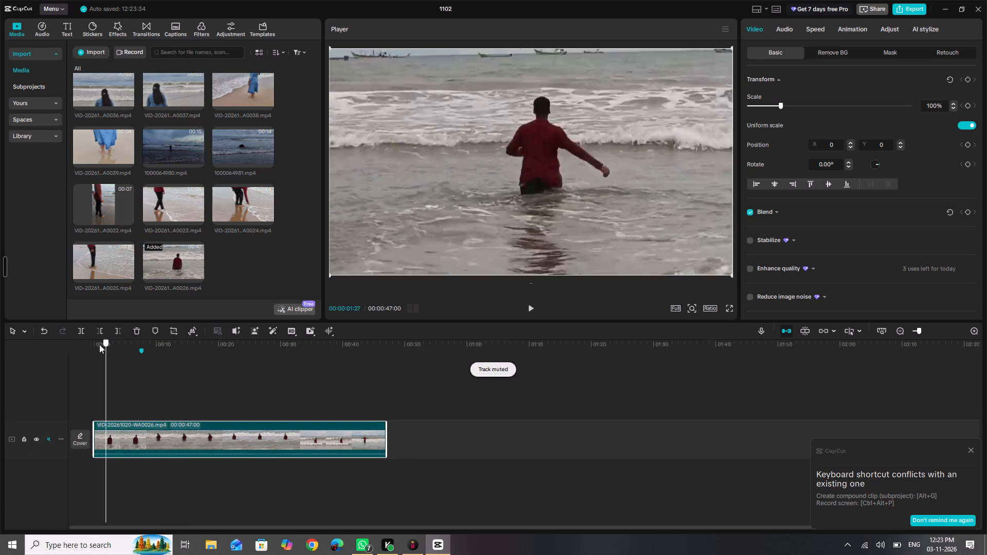
pyautogui.moveTo(99, 344); pyautogui.dragTo(35, 344)
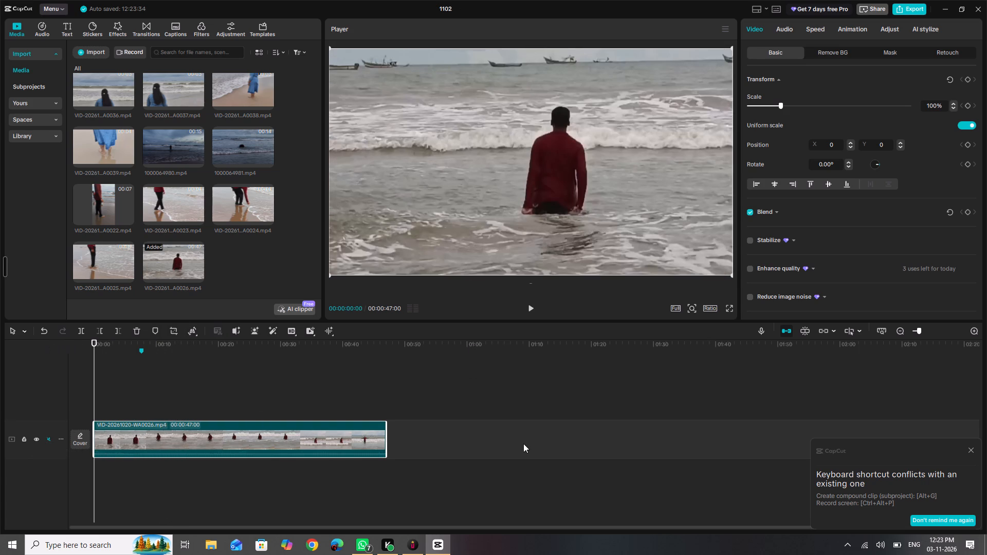
pyautogui.click(970, 450)
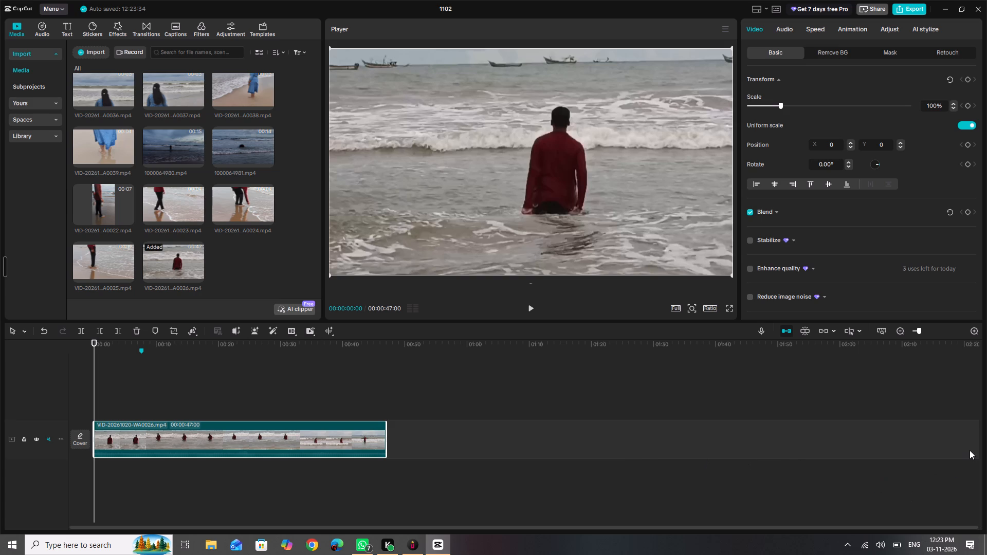
pyautogui.press('space')
pyautogui.press('space')
pyautogui.press('space')
pyautogui.click(776, 408)
pyautogui.press('space')
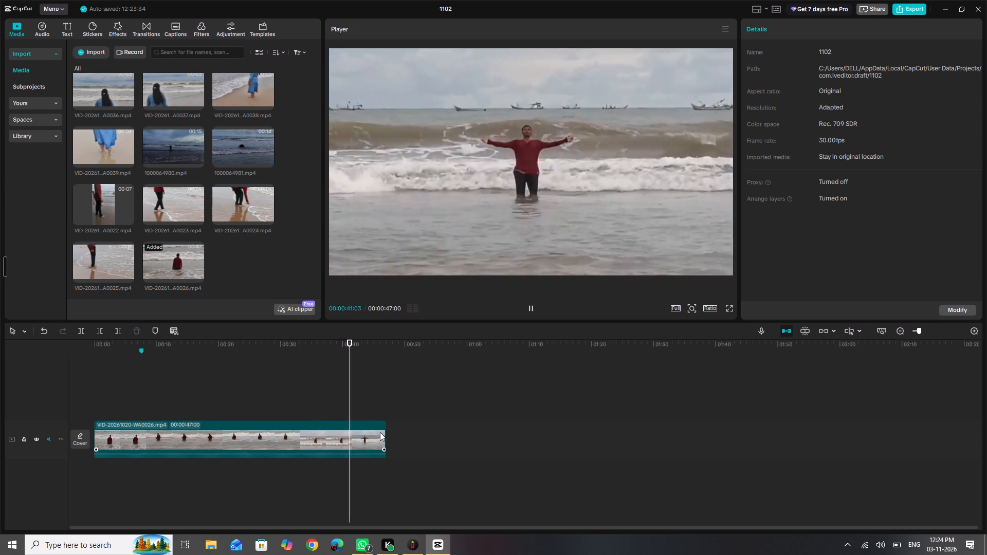
# Stop playback near the wave scene and split the WA0026 clip at 00:00:41:14.
pyautogui.press('space')
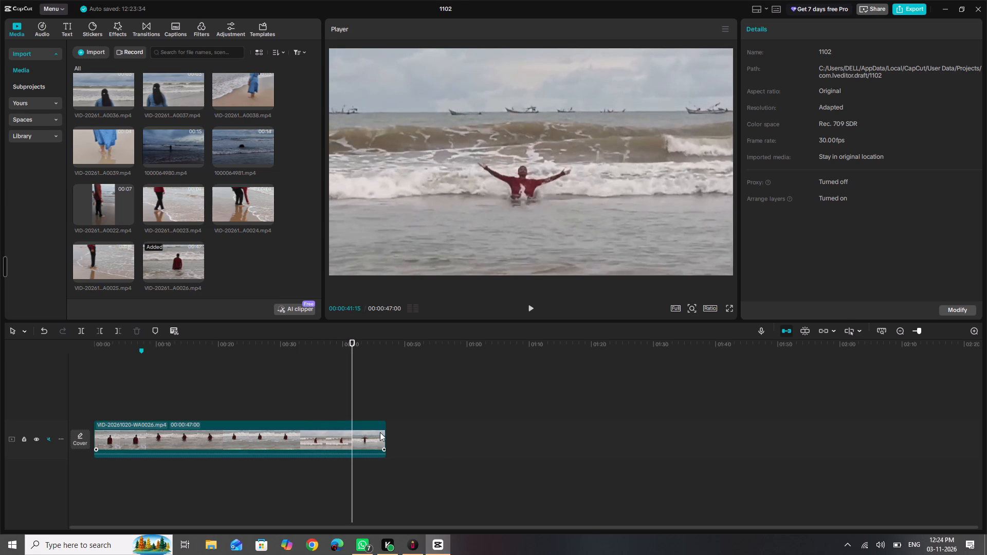
pyautogui.press('Left')
pyautogui.hotkey('ctrl', 'x')
pyautogui.hotkey('ctrl', 'c')
pyautogui.hotkey('ctrl', 'v')
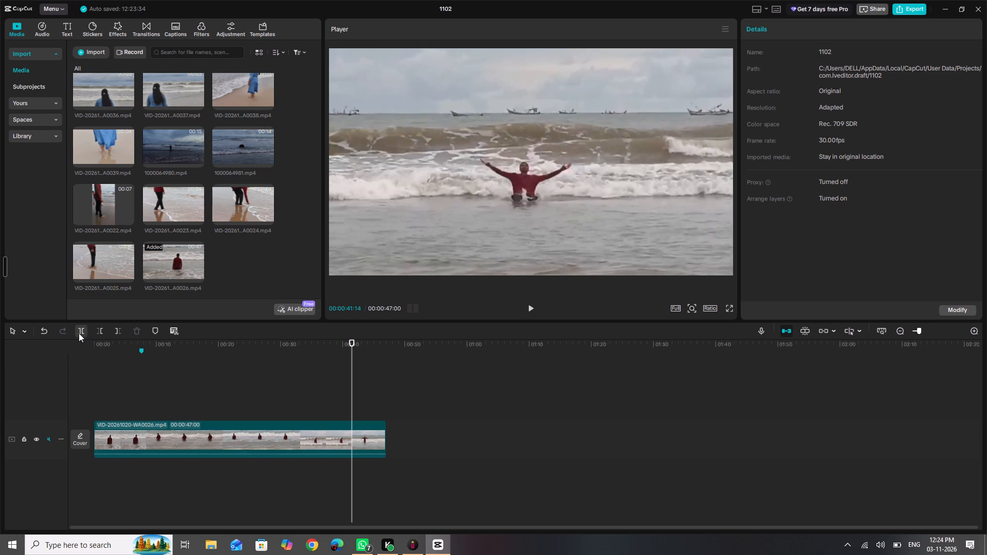
pyautogui.hotkey('ctrl', 'b')
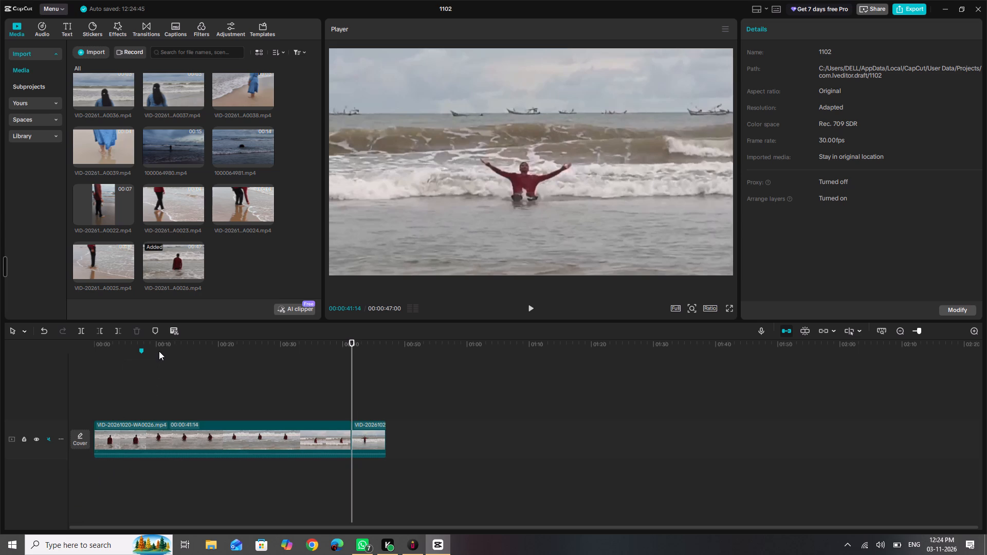
# Delete Marker 01 from the timeline ruler.
pyautogui.click(142, 350)
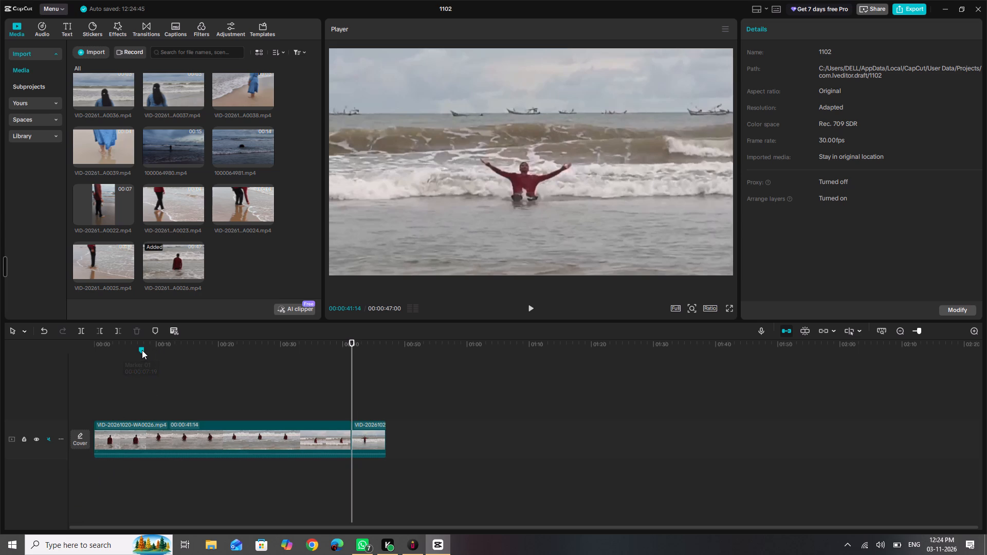
pyautogui.doubleClick(142, 350)
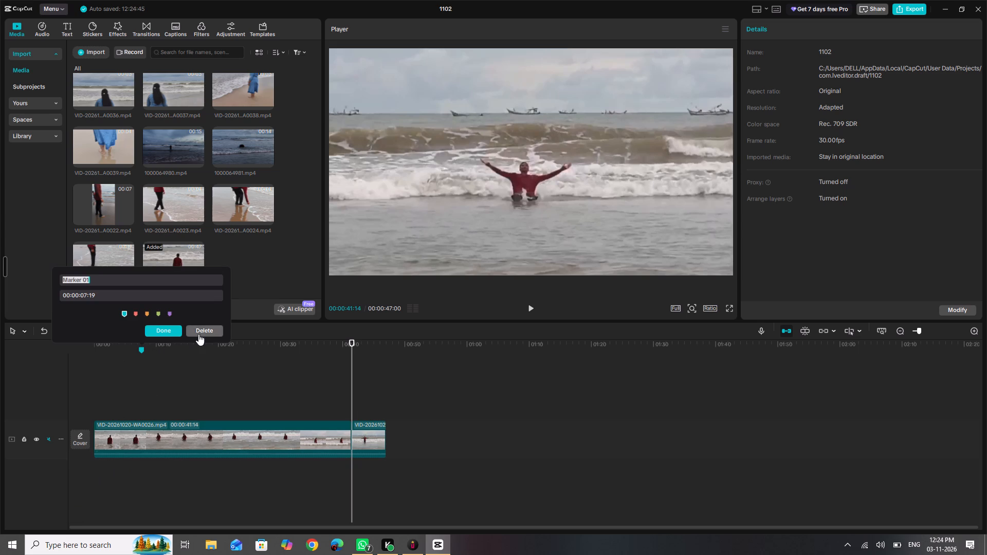
pyautogui.click(206, 331)
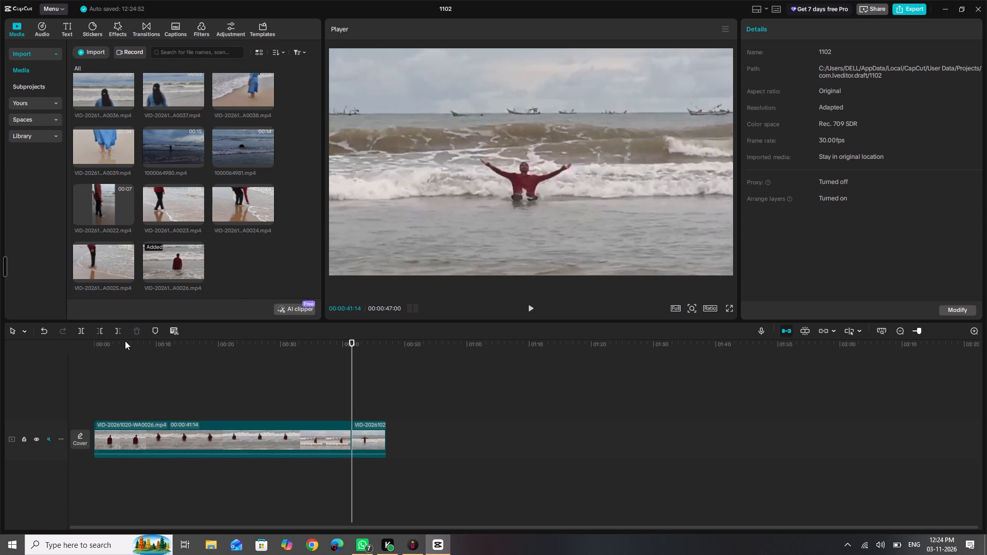
# Turn on auto snapping for the timeline and play the edit from the beginning.
pyautogui.moveTo(125, 341); pyautogui.dragTo(64, 358)
pyautogui.press('n')
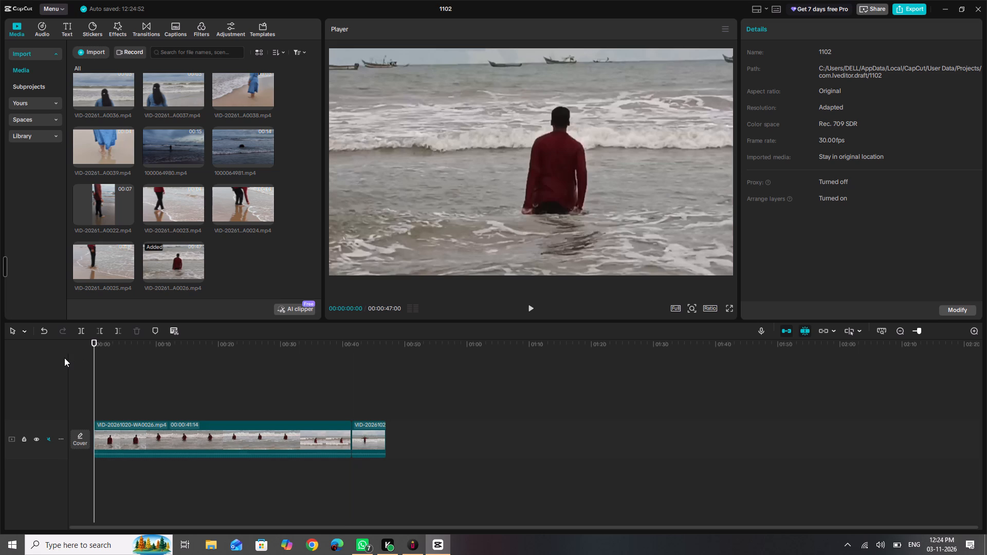
pyautogui.press('space')
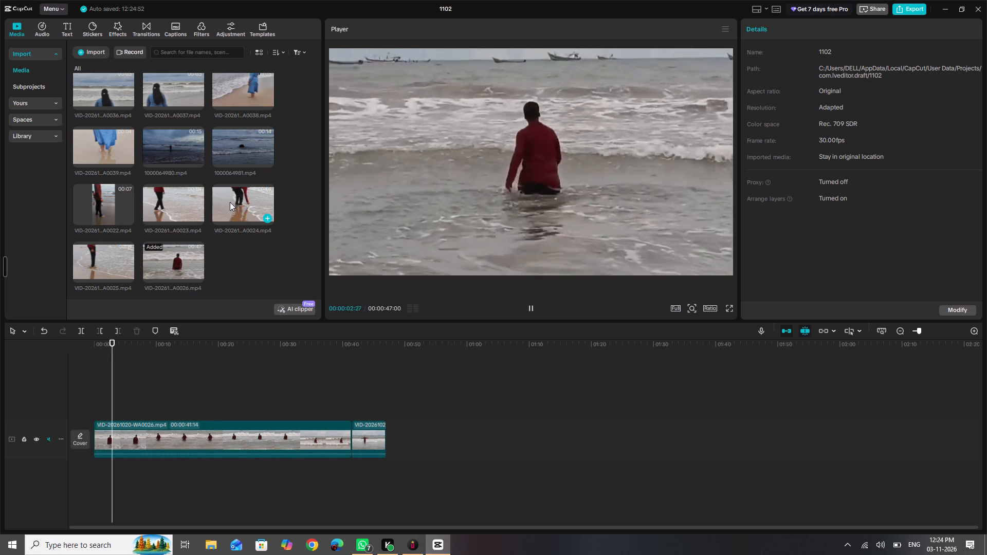
# Append the clips ending in A0024, A0023, A0022 and A0025, in that order, to the end of the main track.
pyautogui.moveTo(229, 202); pyautogui.dragTo(402, 411)
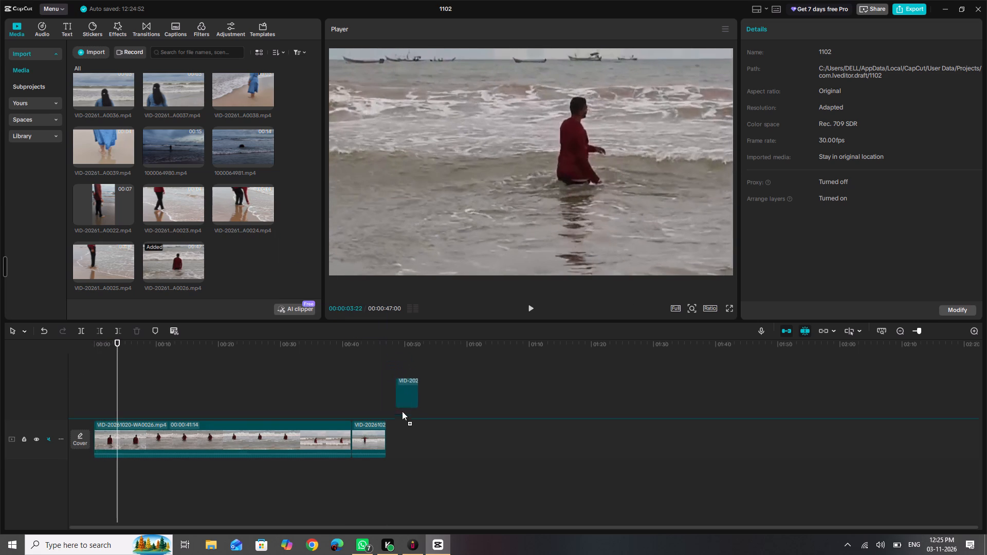
pyautogui.moveTo(402, 411); pyautogui.dragTo(403, 432)
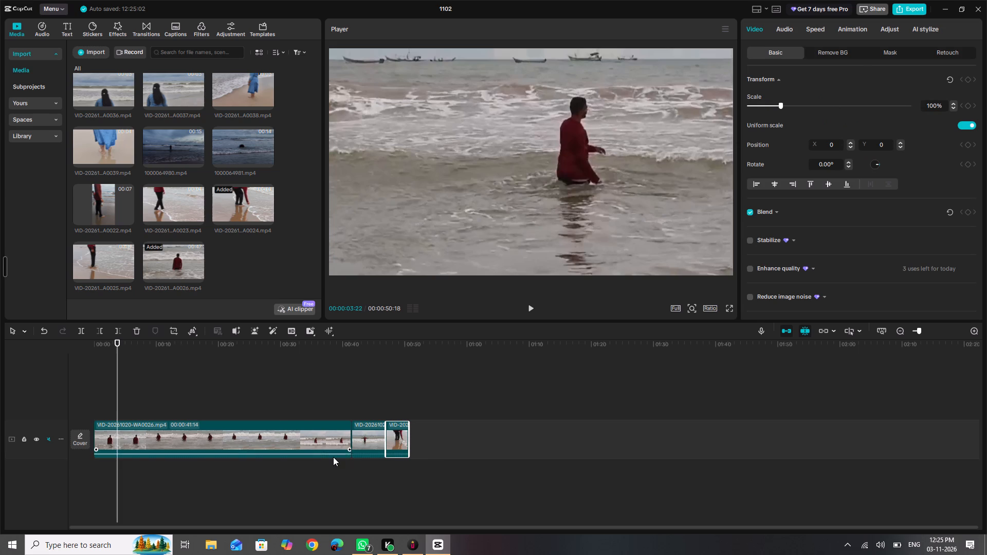
pyautogui.moveTo(182, 202); pyautogui.dragTo(335, 288)
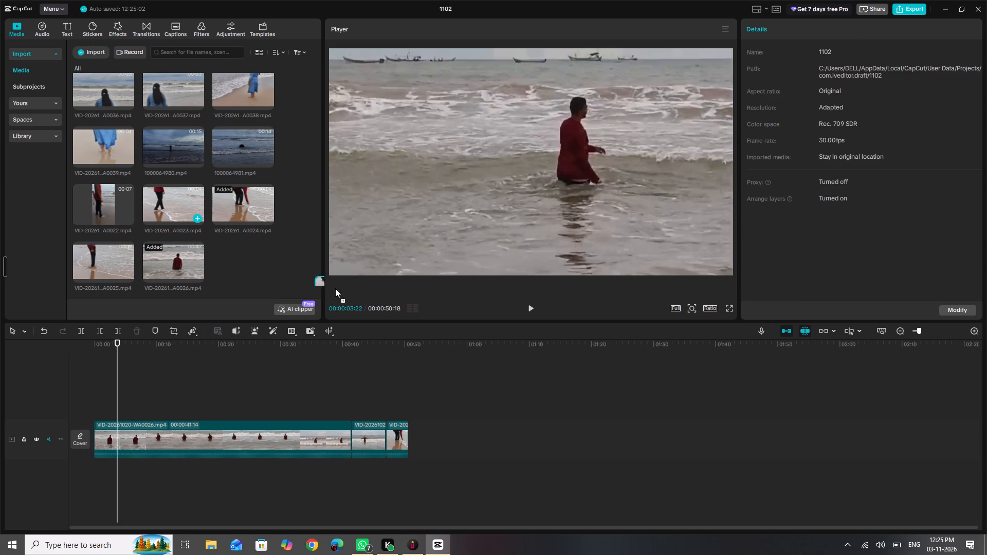
pyautogui.moveTo(335, 288); pyautogui.dragTo(432, 433)
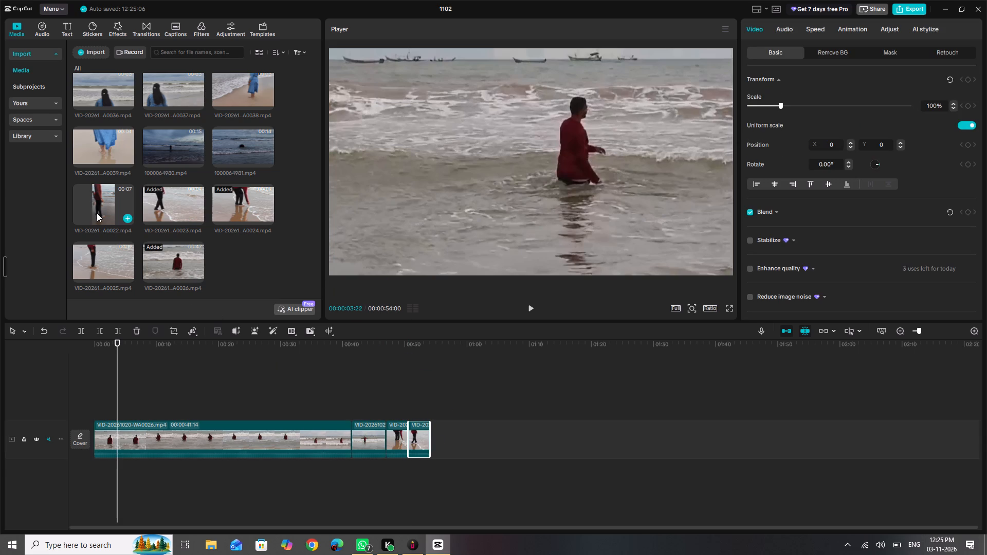
pyautogui.moveTo(96, 204); pyautogui.dragTo(438, 438)
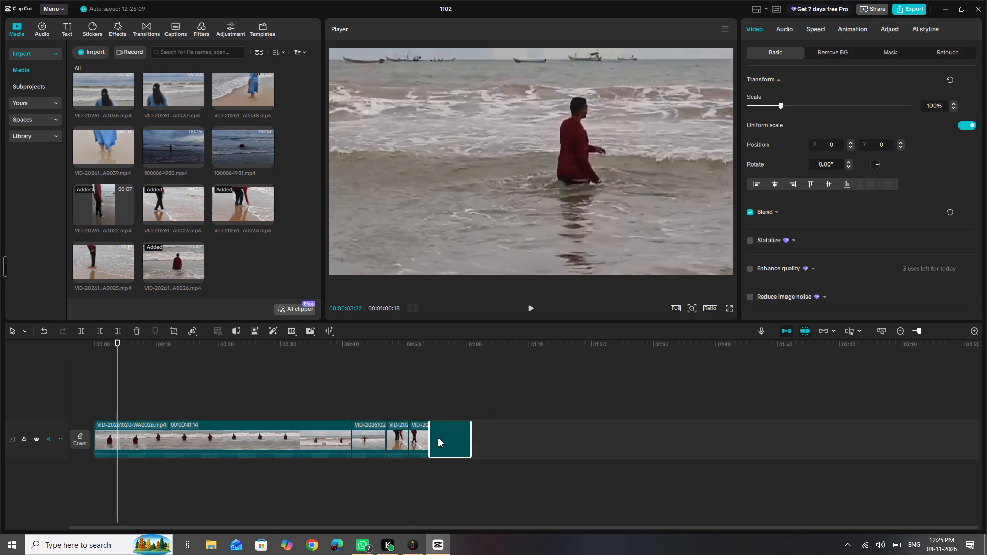
pyautogui.moveTo(94, 259); pyautogui.dragTo(422, 381)
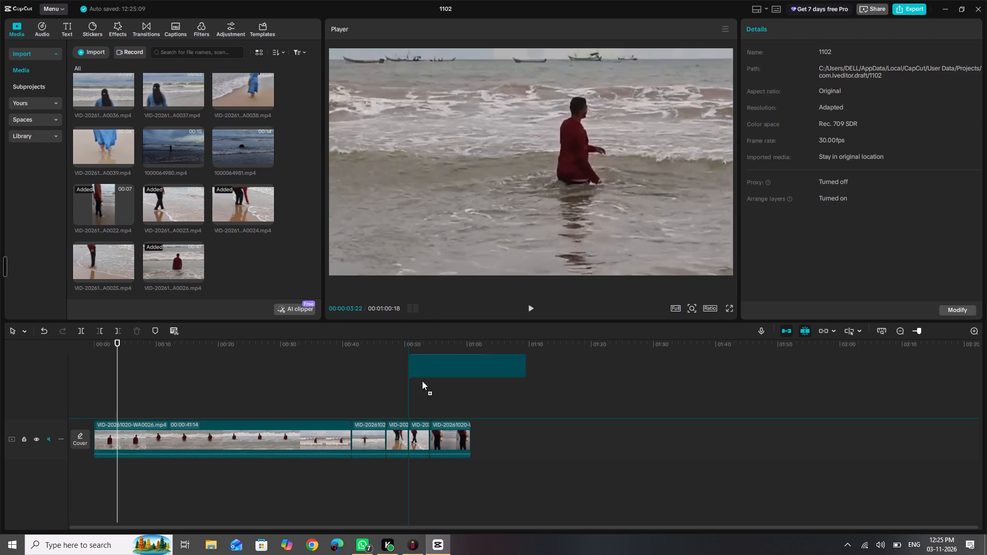
pyautogui.moveTo(422, 381); pyautogui.dragTo(480, 438)
# Return to the start of the timeline and review the opening five seconds of the WA0026 clip for a cut point.
pyautogui.press('space')
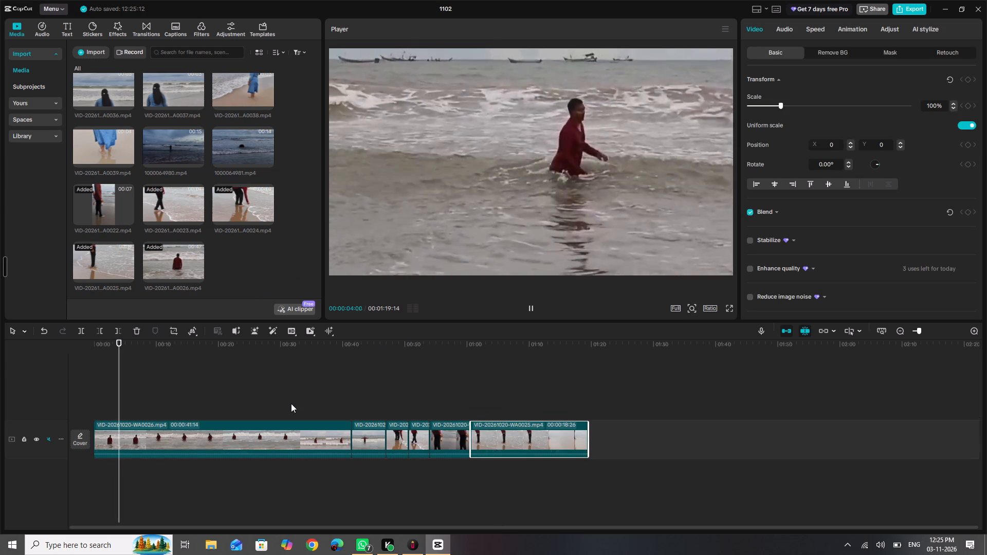
pyautogui.press('Left')
pyautogui.press('Left')
pyautogui.press('Left')
pyautogui.press('Left')
pyautogui.press('Left')
pyautogui.press('Left')
pyautogui.press('Left')
pyautogui.press('Left')
pyautogui.press('Left')
pyautogui.press('Left')
pyautogui.press('Left')
pyautogui.press('Left')
pyautogui.press('Left')
pyautogui.press('Left')
pyautogui.press('Left')
pyautogui.press('Left')
pyautogui.press('Left')
pyautogui.press('Left')
pyautogui.press('Left')
pyautogui.press('Left')
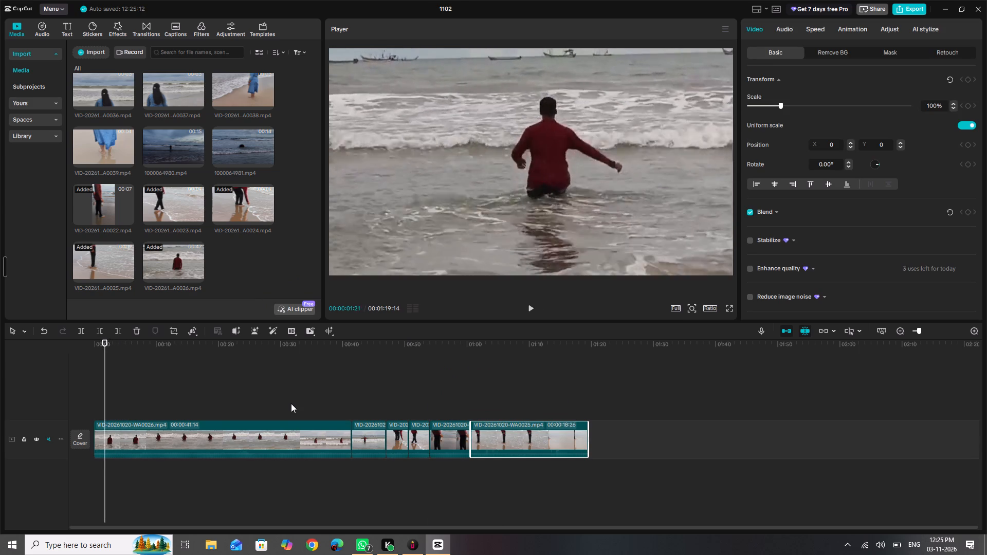
pyautogui.press('Left')
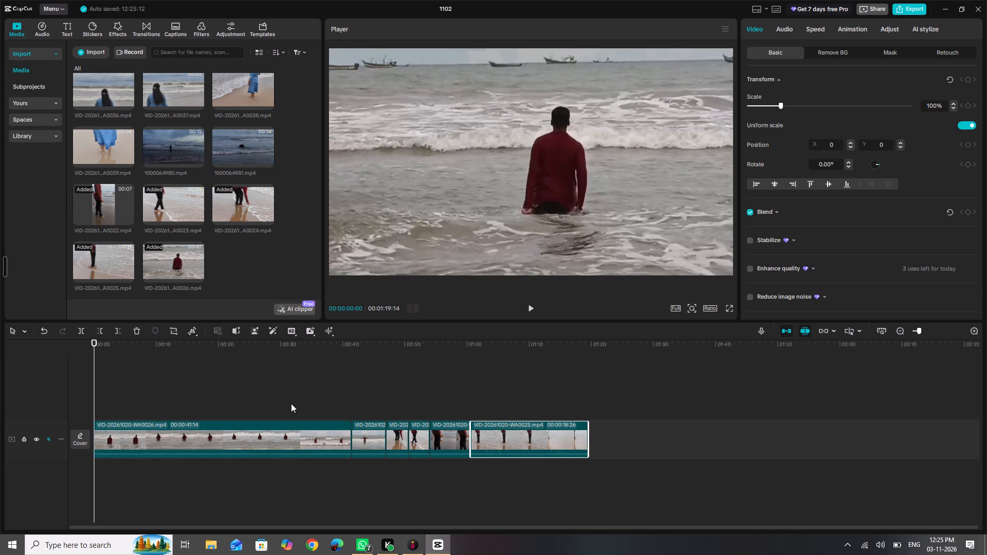
pyautogui.press('Left')
pyautogui.press('space')
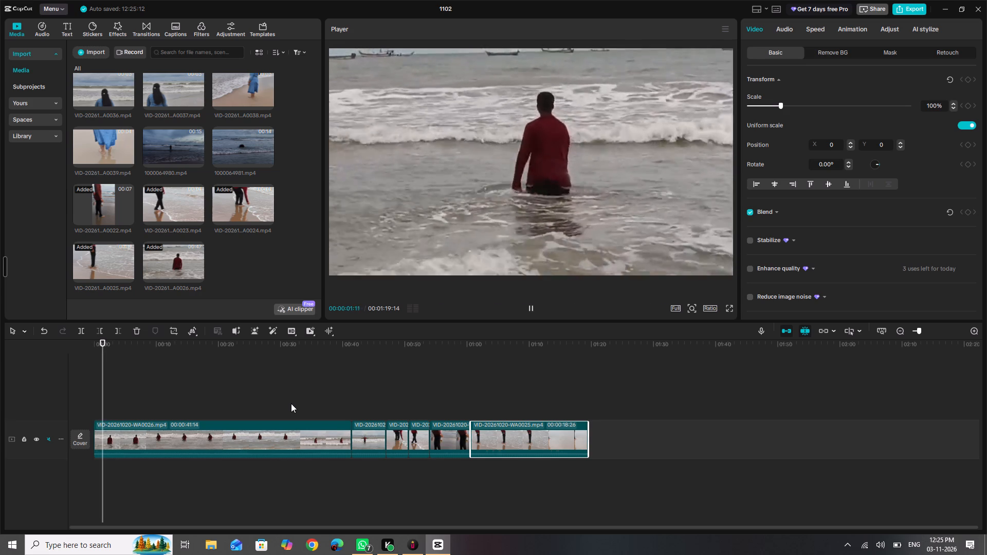
pyautogui.press('space')
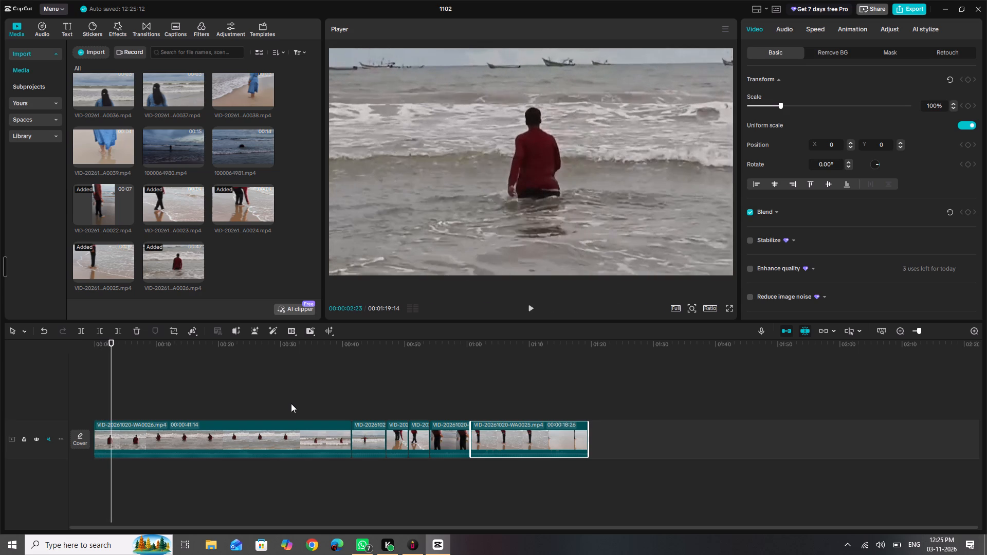
pyautogui.press('space')
pyautogui.press('space')
pyautogui.press('space')
pyautogui.press('space')
pyautogui.press('space')
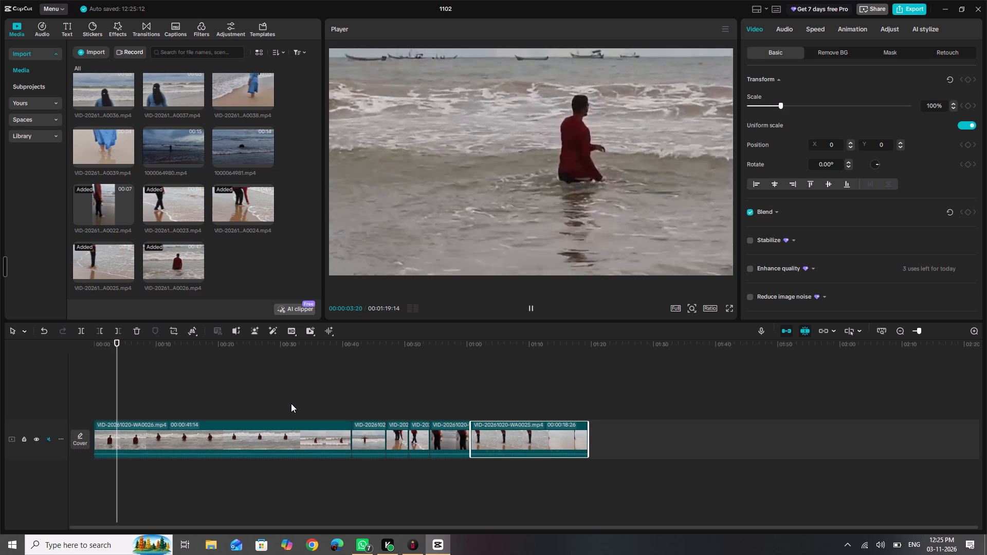
pyautogui.press('space')
pyautogui.press('space')
pyautogui.press('space')
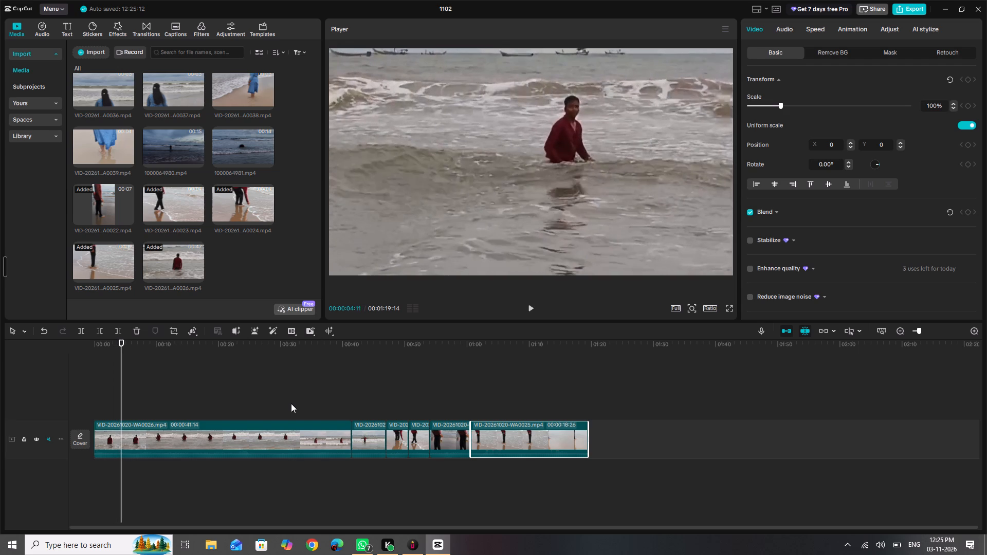
pyautogui.press('space')
pyautogui.press('space')
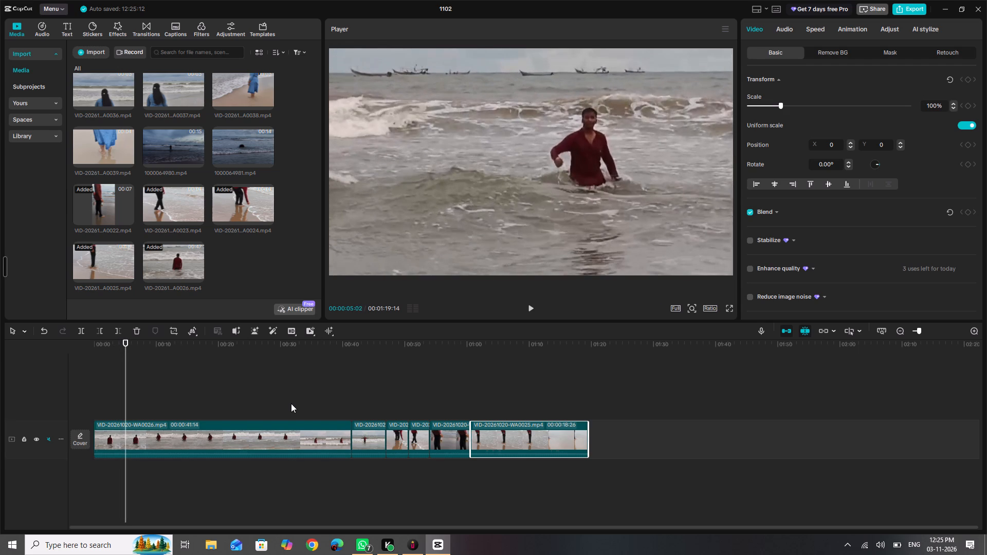
# Step back frame by frame to 00:00:03:14 and split the WA0026 clip there.
pyautogui.press('Left')
pyautogui.press('Left')
pyautogui.press('Left')
pyautogui.press('Left')
pyautogui.press('Left')
pyautogui.press('Left')
pyautogui.press('Left')
pyautogui.press('Left')
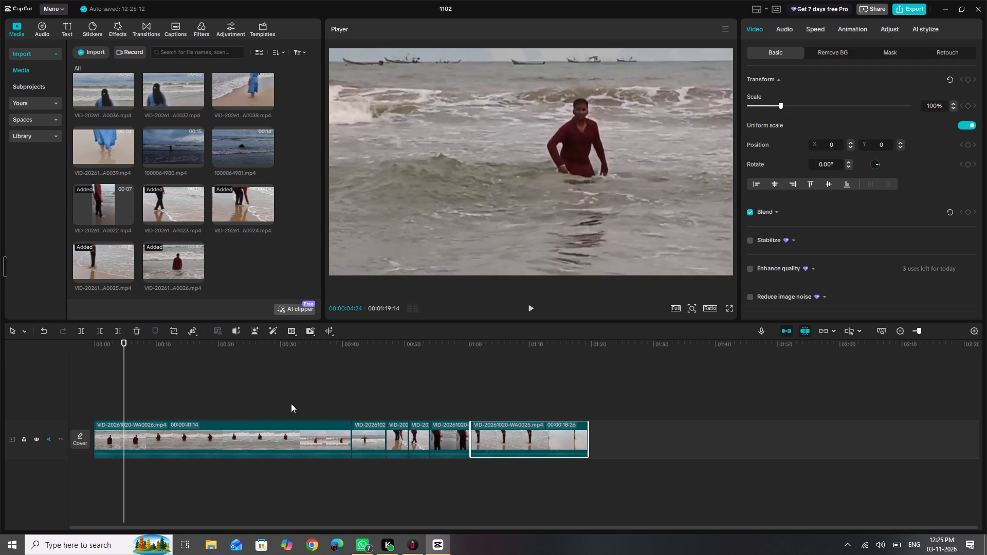
pyautogui.press('Left')
pyautogui.press('Left')
pyautogui.press('Left')
pyautogui.press('Left')
pyautogui.press('Left')
pyautogui.press('Left')
pyautogui.press('Left')
pyautogui.press('Left')
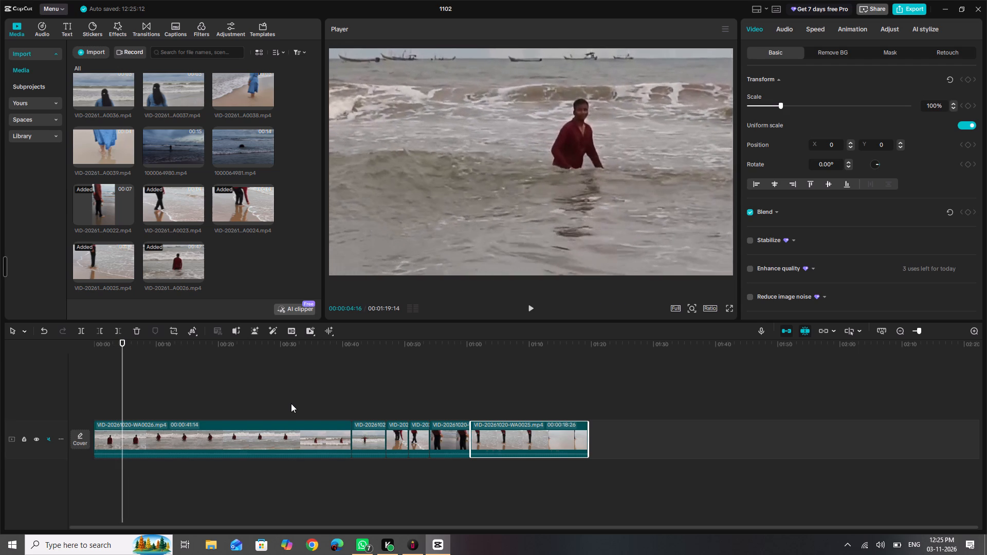
pyautogui.press('Left')
pyautogui.press('Left')
pyautogui.press('Left')
pyautogui.press('Left')
pyautogui.press('Left')
pyautogui.press('Left')
pyautogui.press('Left')
pyautogui.press('Left')
pyautogui.press('Left')
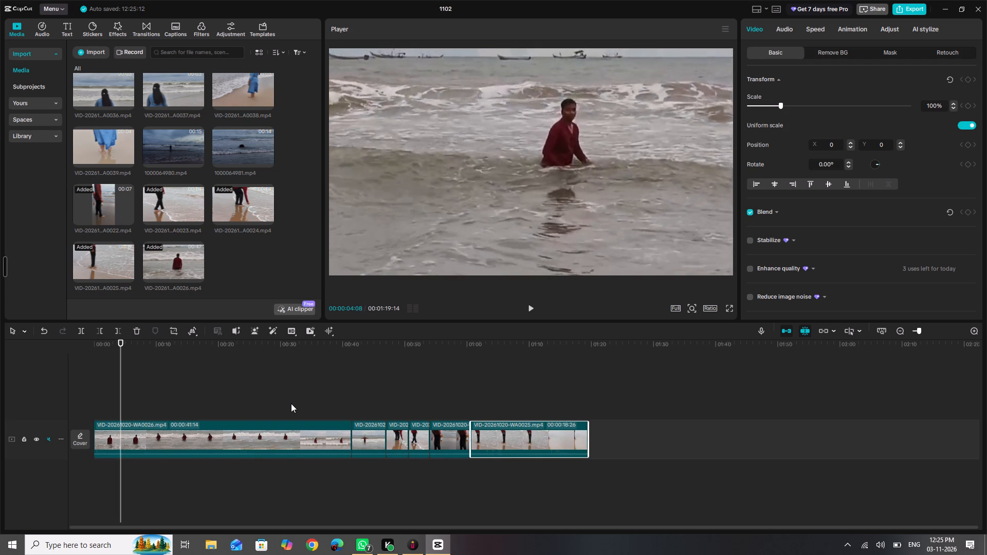
pyautogui.press('Left')
pyautogui.press('Left')
pyautogui.press('Left')
pyautogui.press('Left')
pyautogui.press('Left')
pyautogui.press('Left')
pyautogui.press('Left')
pyautogui.press('Left')
pyautogui.press('Left')
pyautogui.press('Left')
pyautogui.press('Left')
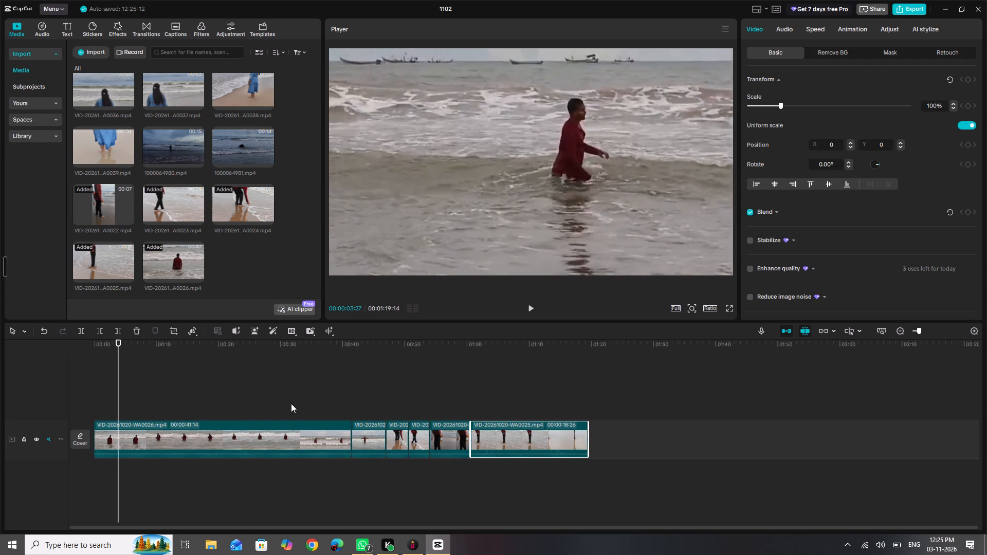
pyautogui.press('Left')
pyautogui.press('Left')
pyautogui.press('Left')
pyautogui.press('Left')
pyautogui.press('Left')
pyautogui.press('Left')
pyautogui.press('Left')
pyautogui.press('Left')
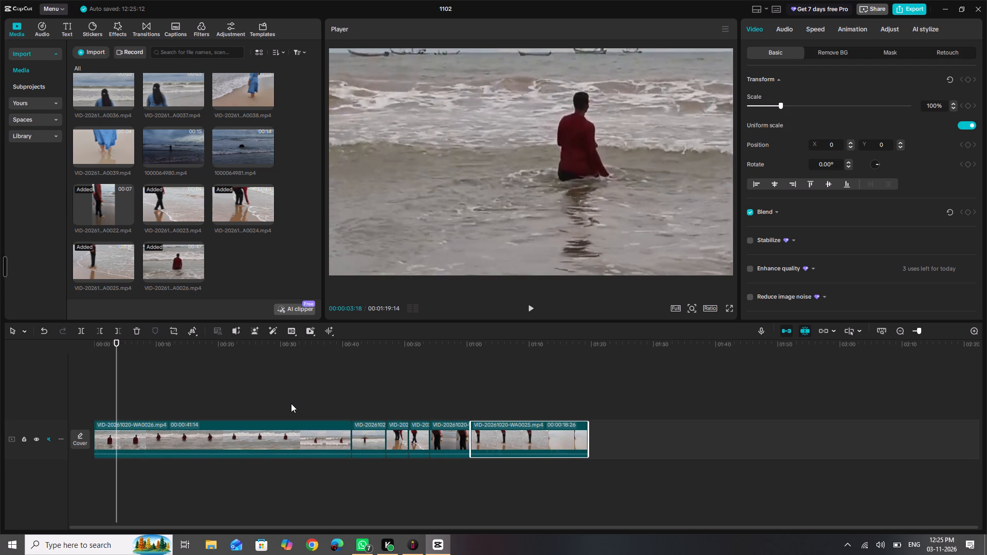
pyautogui.press('Left')
pyautogui.press('Left')
pyautogui.press('Left')
pyautogui.press('Left')
pyautogui.press('Left')
pyautogui.press('Left')
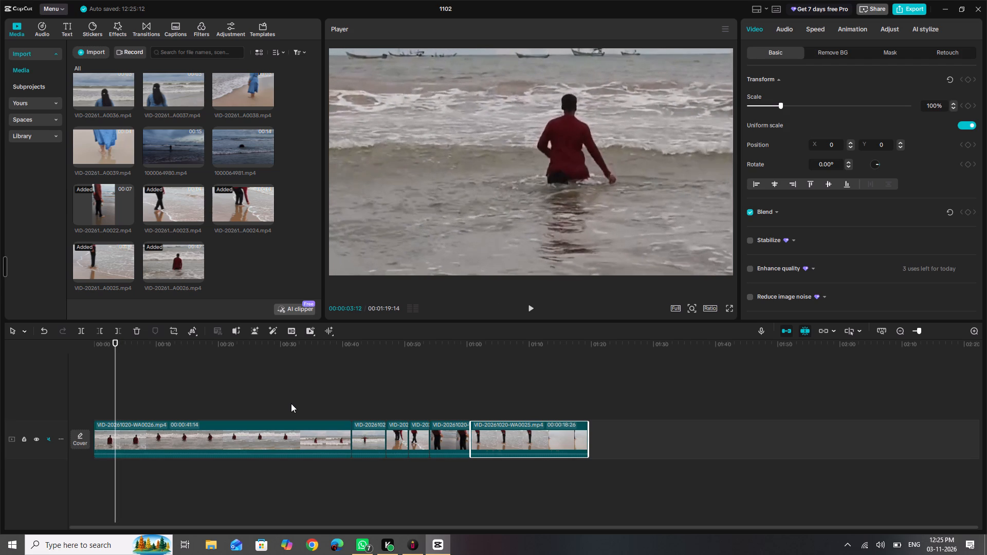
pyautogui.press('Right')
pyautogui.press('Right')
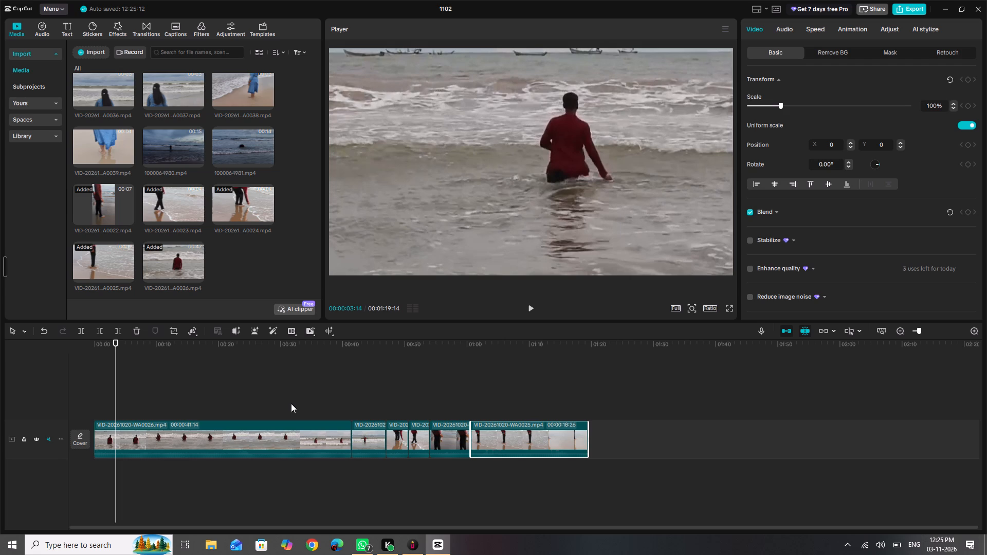
pyautogui.hotkey('ctrl', 'b')
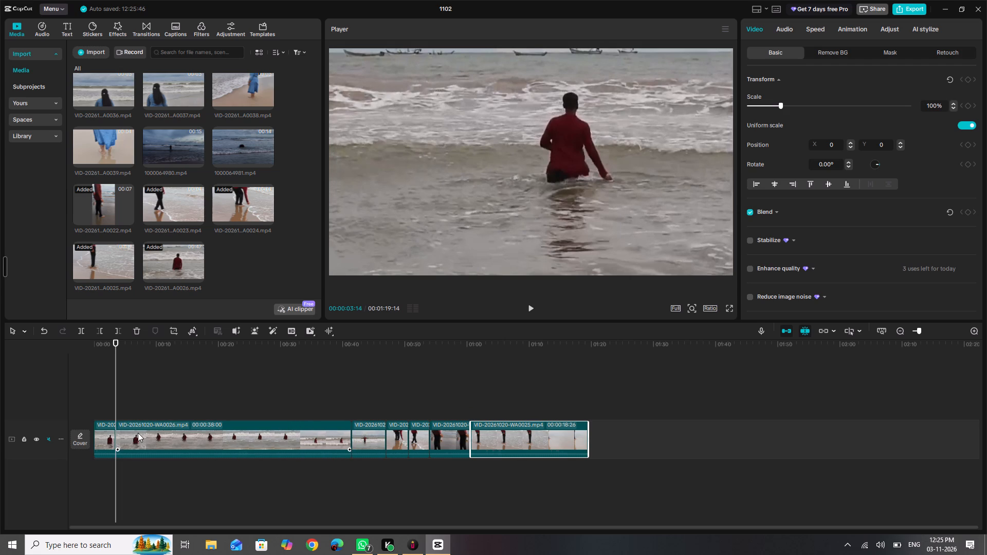
# Play through the short clips after the WA0026 footage and delete the A0024 clip from the main track.
pyautogui.click(373, 437)
pyautogui.click(401, 437)
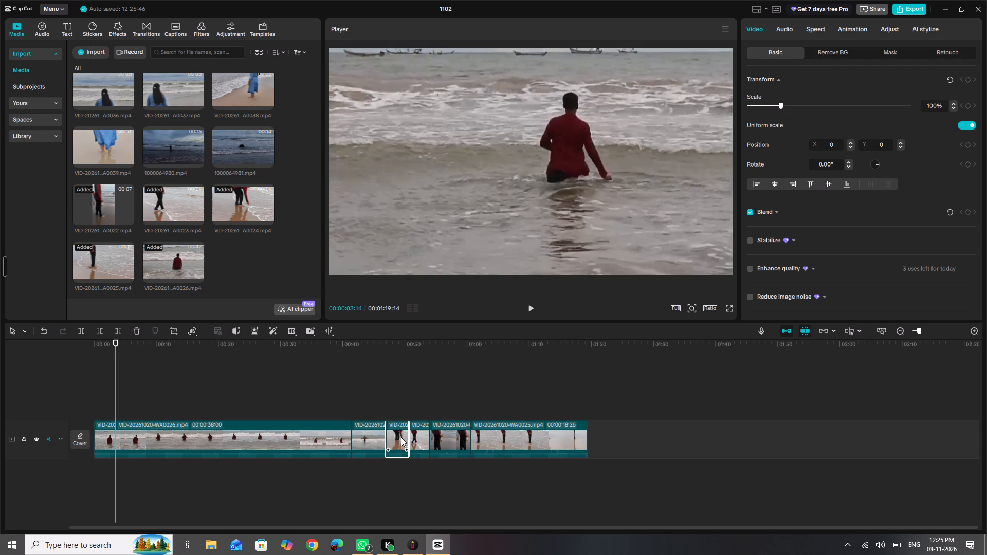
pyautogui.click(369, 343)
pyautogui.press('space')
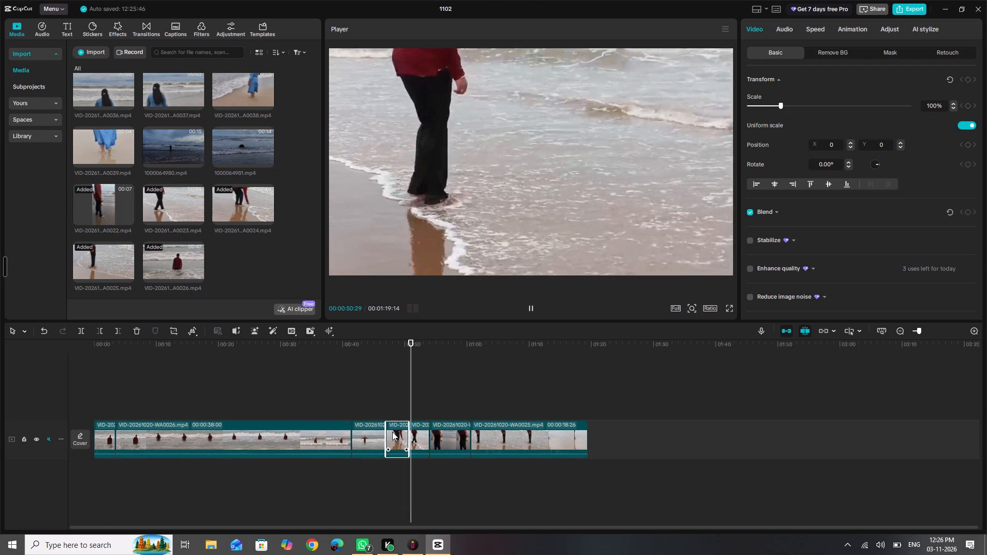
pyautogui.click(392, 432)
pyautogui.press('Delete')
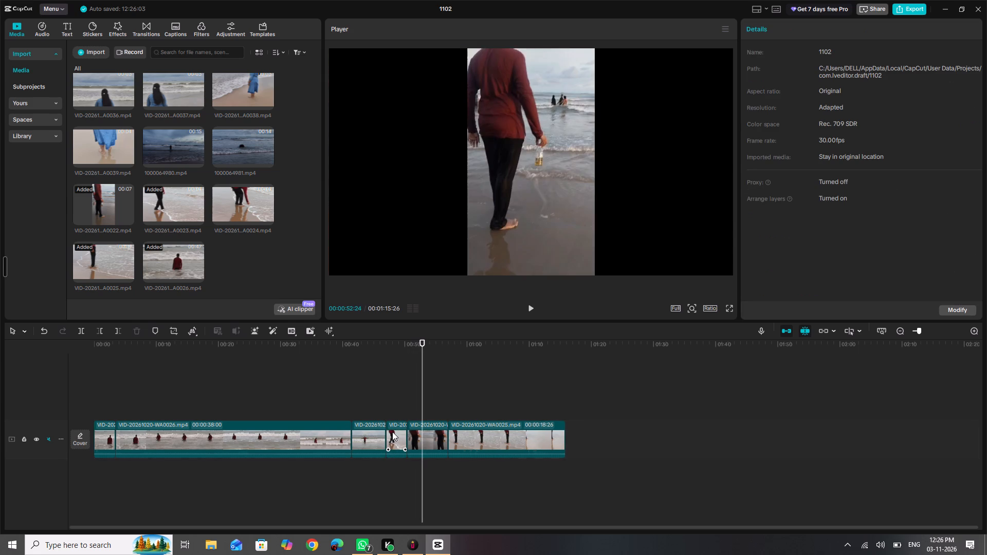
# Review the A0023 and A0022 clips from about 00:00:46:00, examining the end of A0022 frame by frame up to 00:00:56:14.
pyautogui.click(392, 432)
pyautogui.click(380, 347)
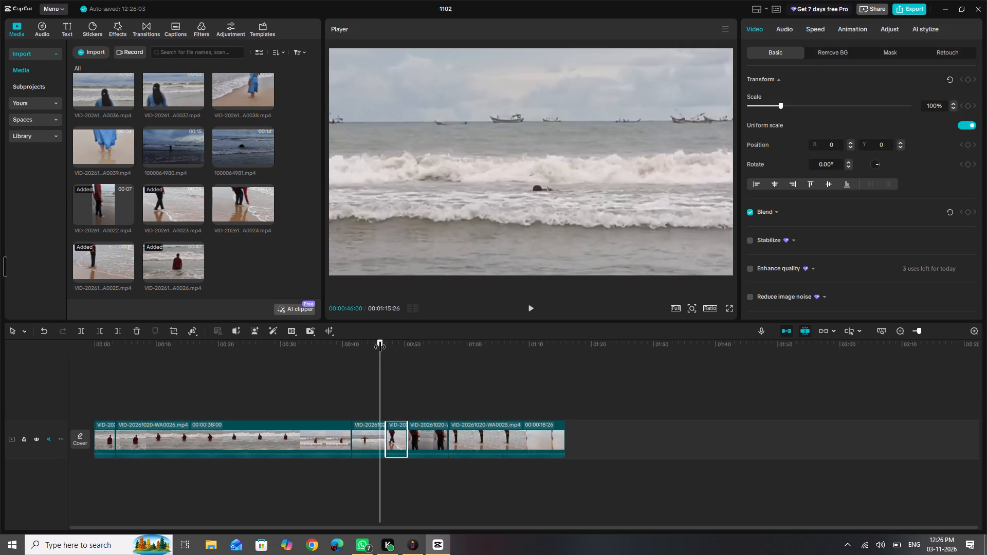
pyautogui.press('space')
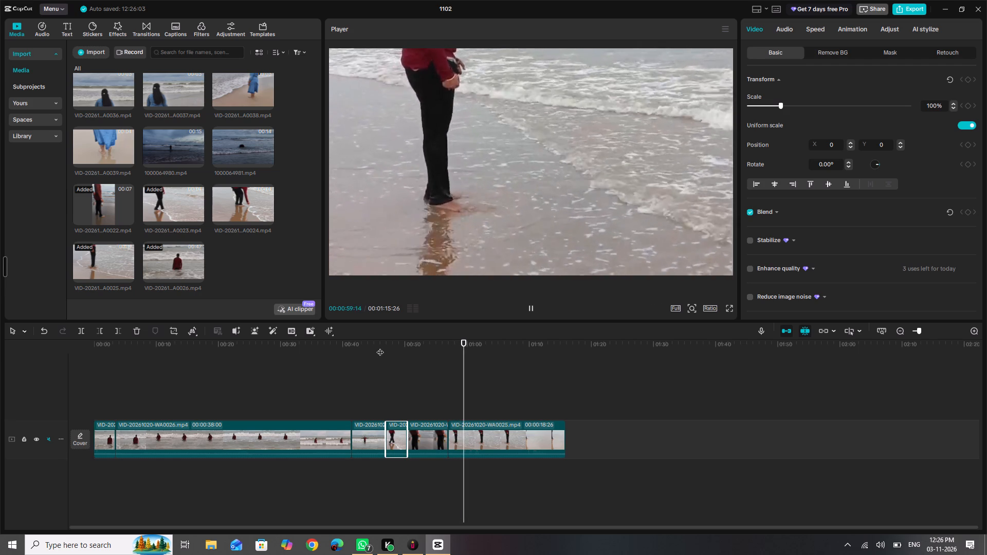
pyautogui.click(384, 344)
pyautogui.press('space')
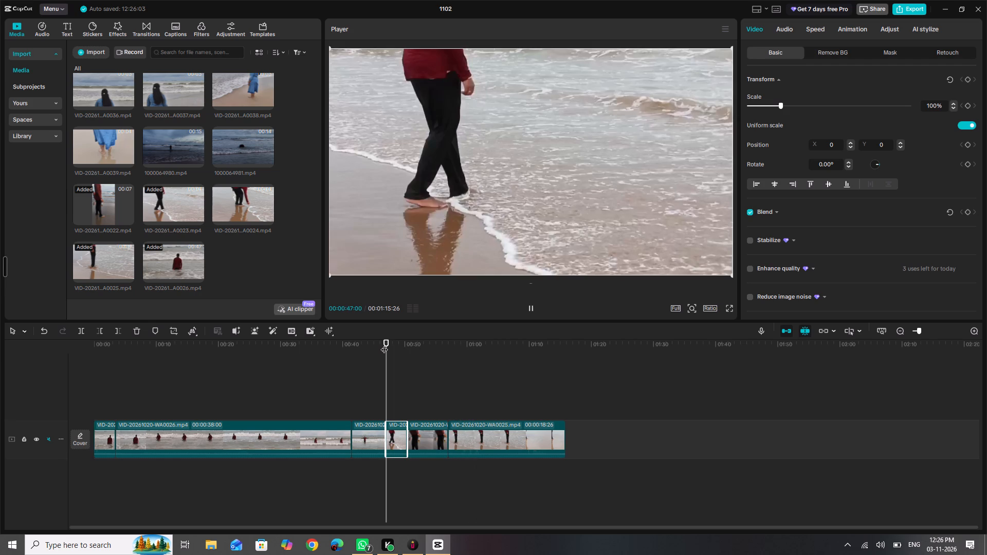
pyautogui.press('space')
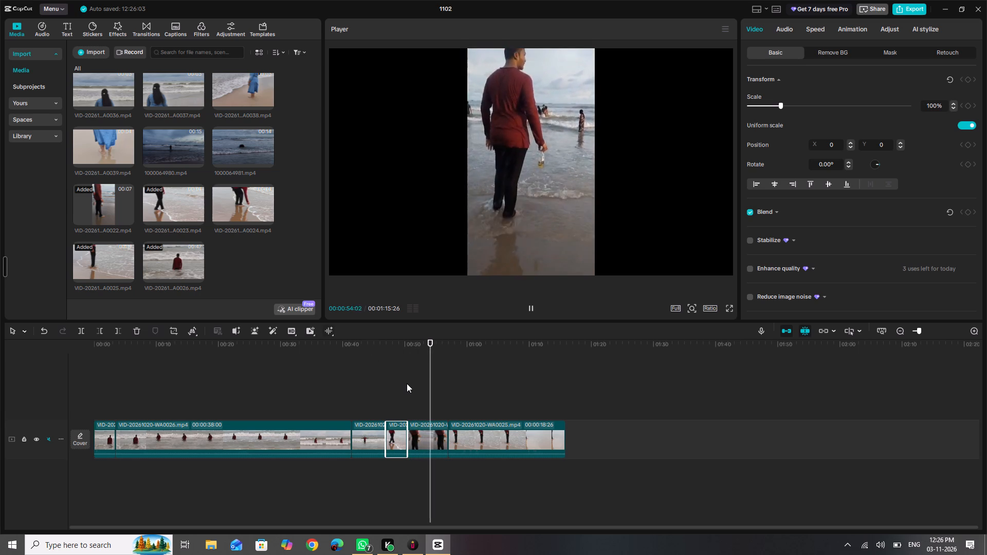
pyautogui.press('Right')
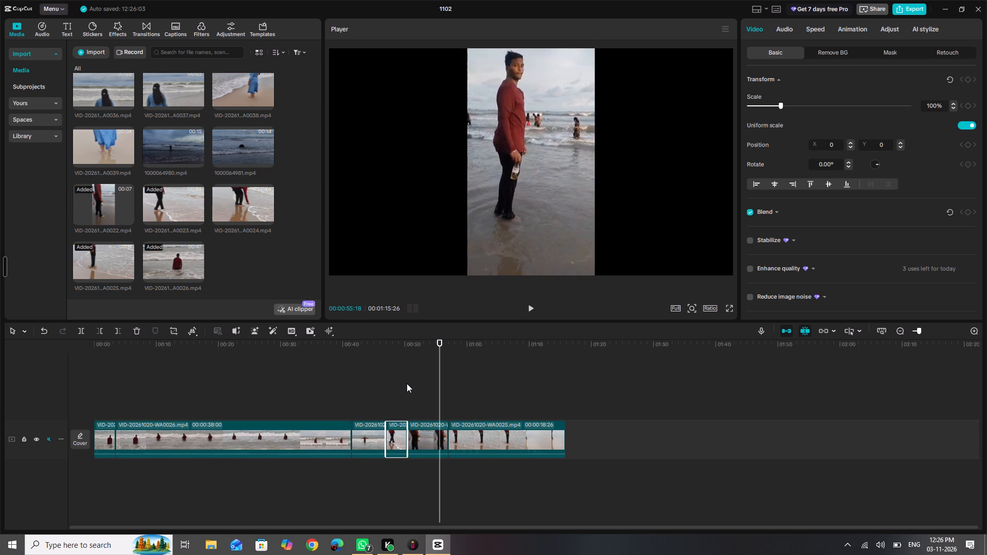
pyautogui.press('Right')
pyautogui.press('Right')
pyautogui.press('Right')
pyautogui.press('Right')
pyautogui.press('Right')
pyautogui.press('Right')
pyautogui.press('Right')
pyautogui.press('Right')
pyautogui.press('Right')
pyautogui.press('Right')
pyautogui.press('Right')
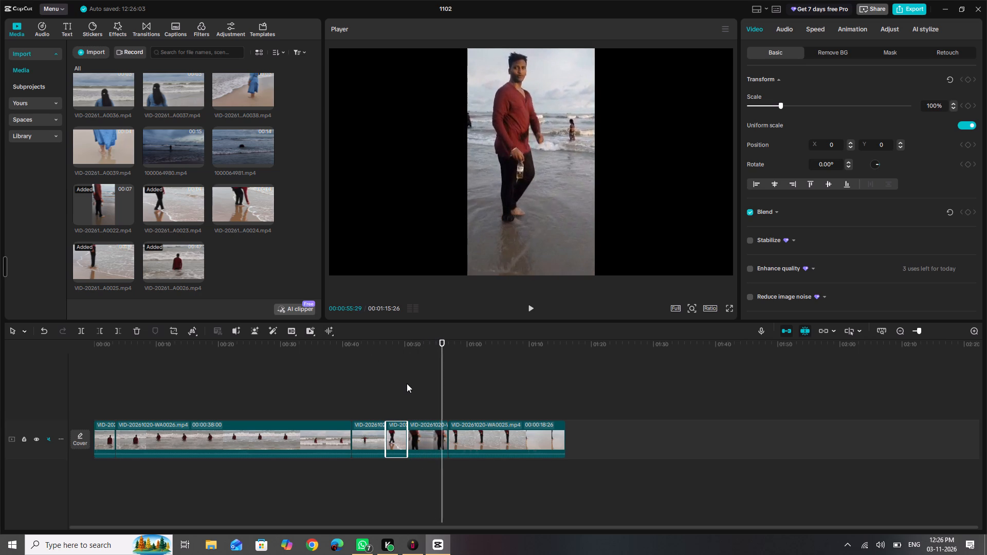
pyautogui.press('Right')
pyautogui.press('Right')
pyautogui.press('Right')
pyautogui.press('Right')
pyautogui.press('Right')
pyautogui.press('Right')
pyautogui.press('Right')
pyautogui.press('Right')
pyautogui.press('Right')
pyautogui.press('Right')
pyautogui.press('Right')
pyautogui.press('Right')
pyautogui.press('Right')
pyautogui.press('Right')
pyautogui.press('Right')
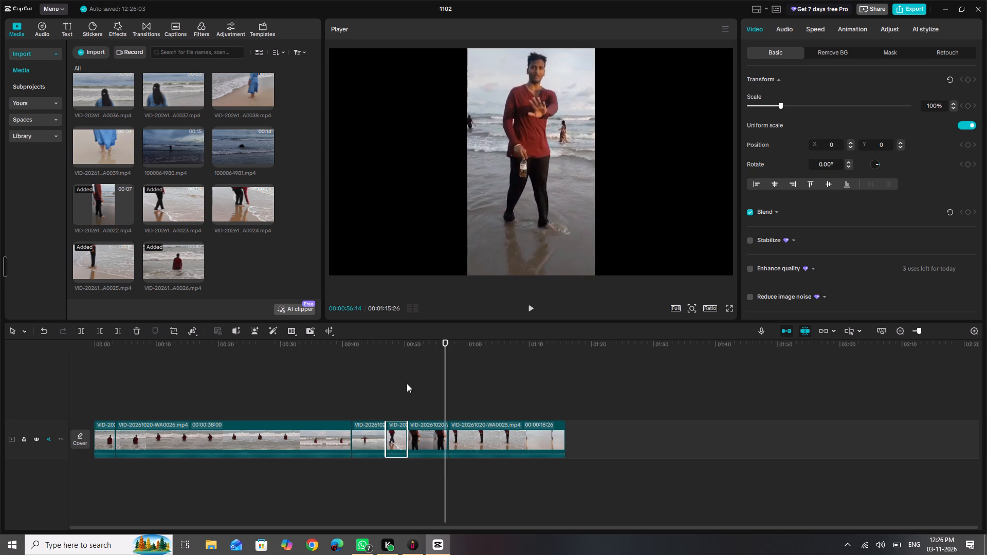
pyautogui.press('space')
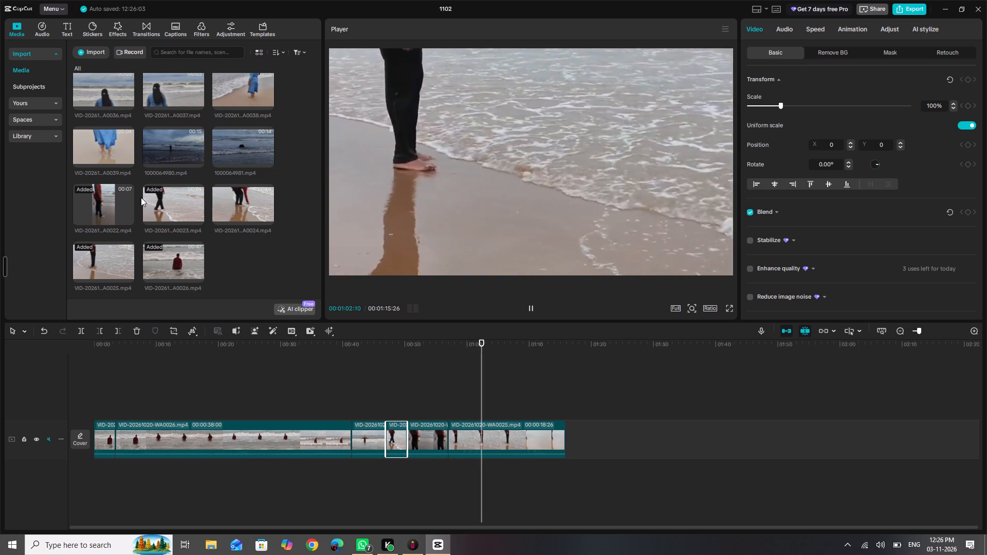
pyautogui.scroll(3, 141, 197)
pyautogui.scroll(-1, 141, 197)
pyautogui.moveTo(167, 150); pyautogui.dragTo(576, 436)
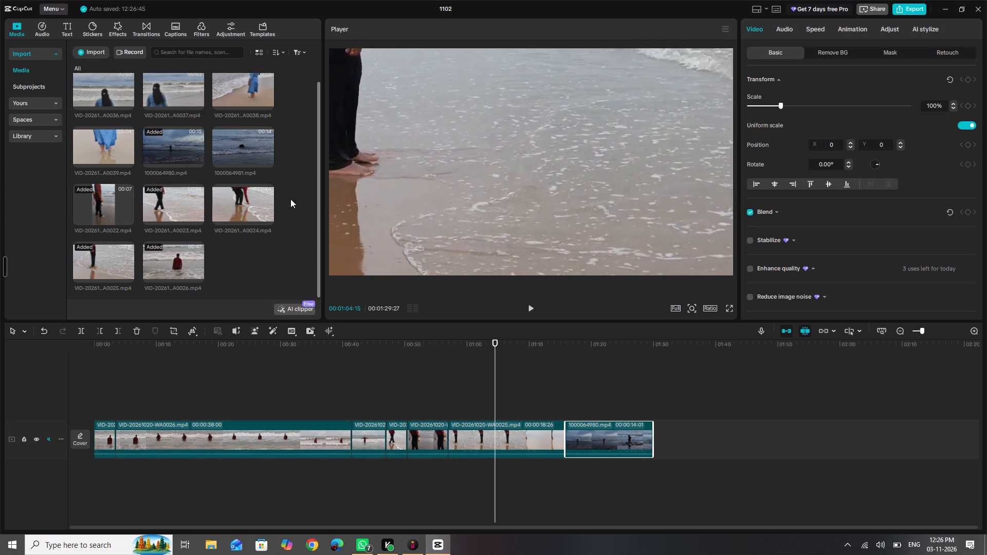
pyautogui.moveTo(243, 149); pyautogui.dragTo(685, 427)
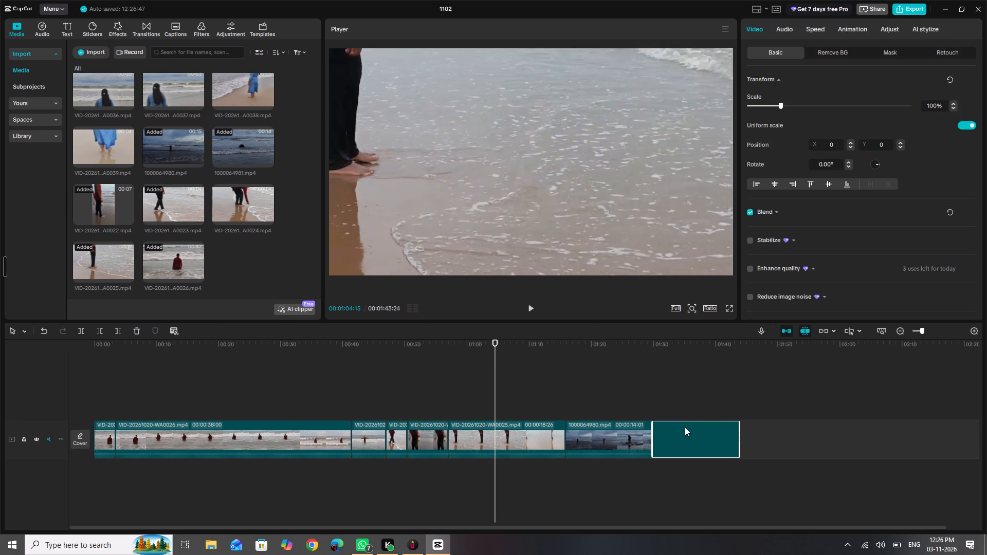
# Resume playback from 00:01:04:15 to review the A0025 clip.
pyautogui.press('space')
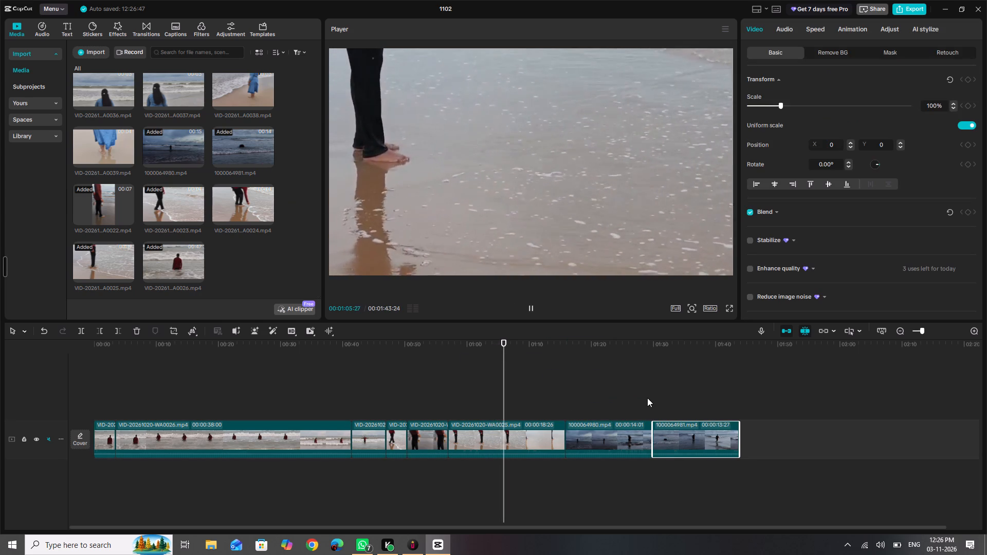
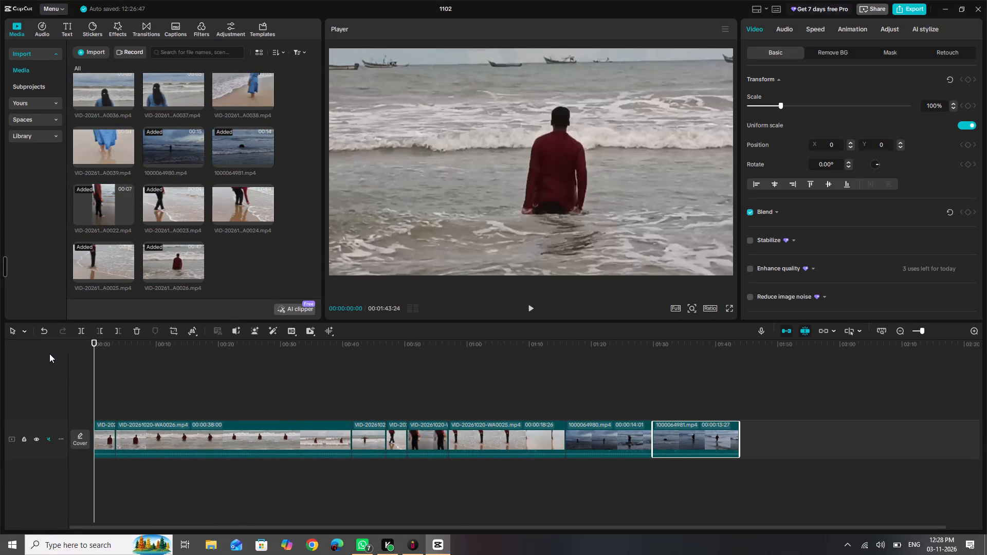
# Browse the featured filters in the filter library for a look that suits the beach footage.
pyautogui.click(195, 34)
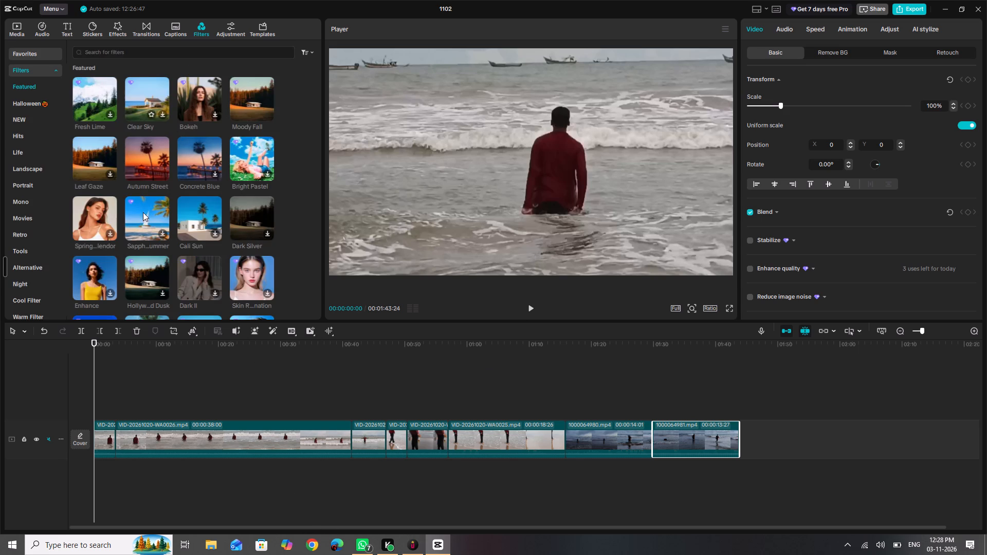
pyautogui.scroll(-5, 142, 237)
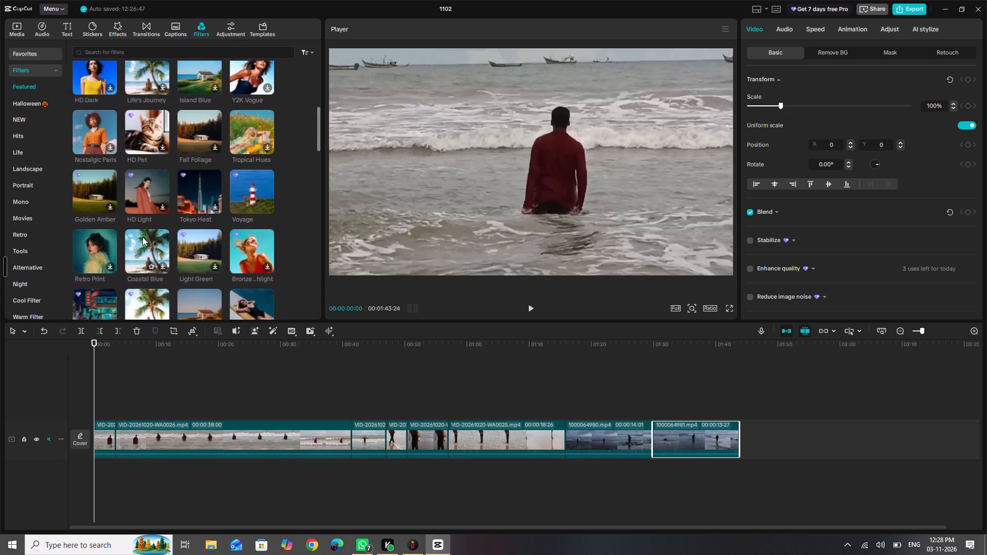
pyautogui.scroll(-5, 142, 237)
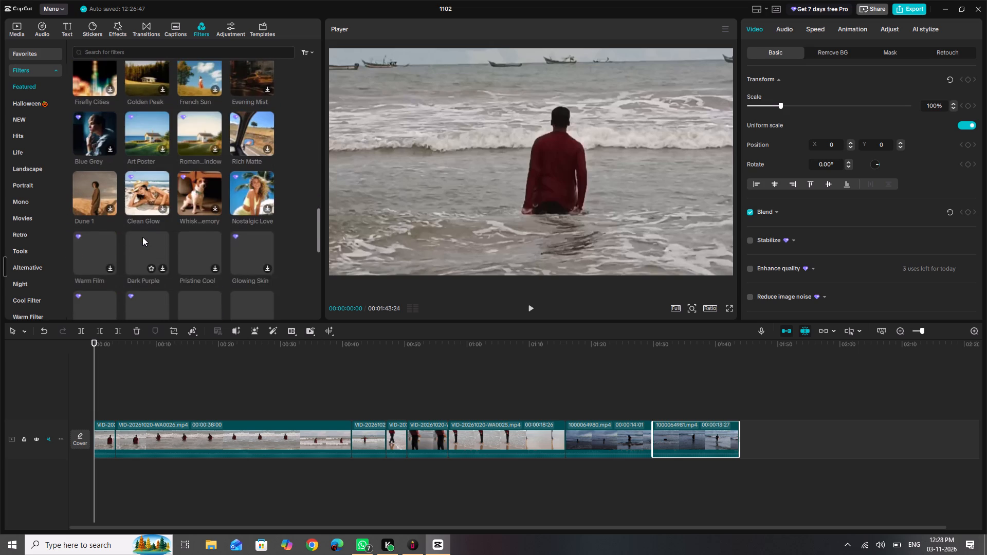
pyautogui.scroll(-9, 142, 237)
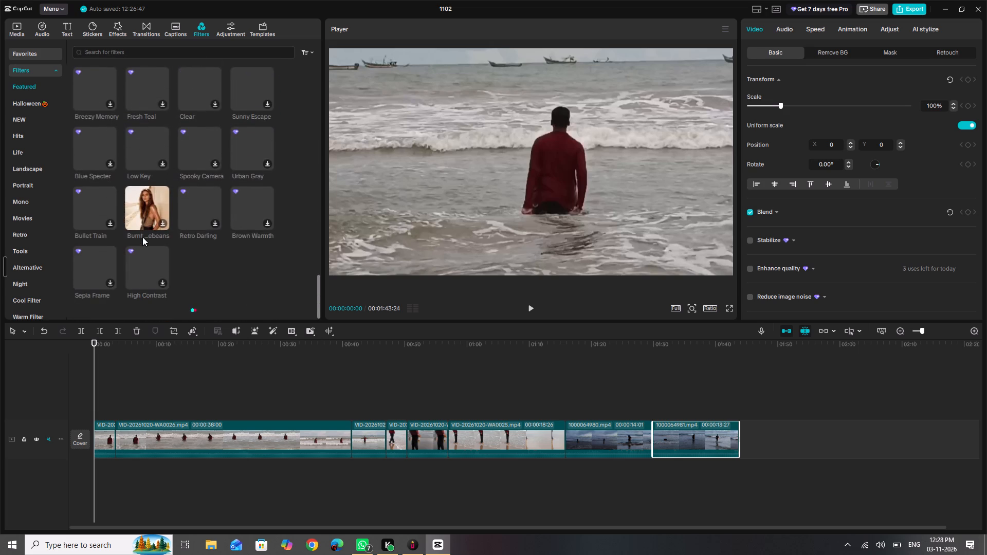
pyautogui.scroll(-1, 142, 237)
pyautogui.scroll(12, 142, 237)
pyautogui.hscroll(1, 142, 237)
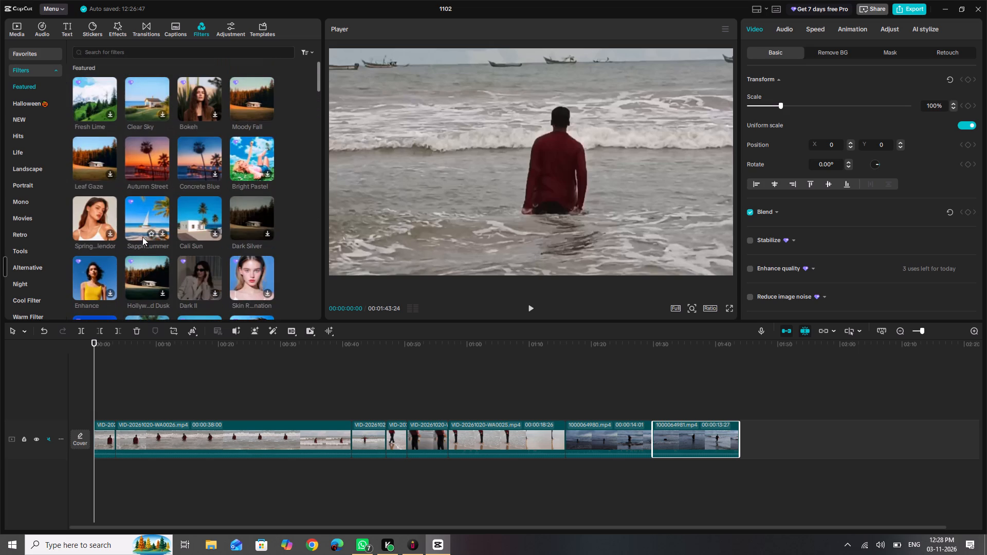
pyautogui.hscroll(1, 142, 237)
# Play the sequence from the start, search the filters for "black gold" and preview the Black Gold filter with the tower thumbnail.
pyautogui.click(528, 310)
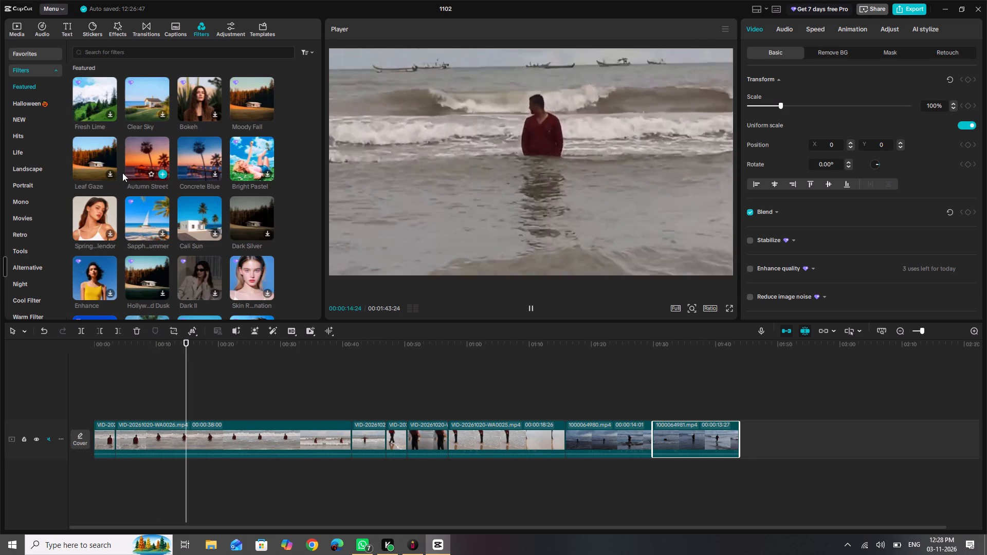
pyautogui.click(131, 55)
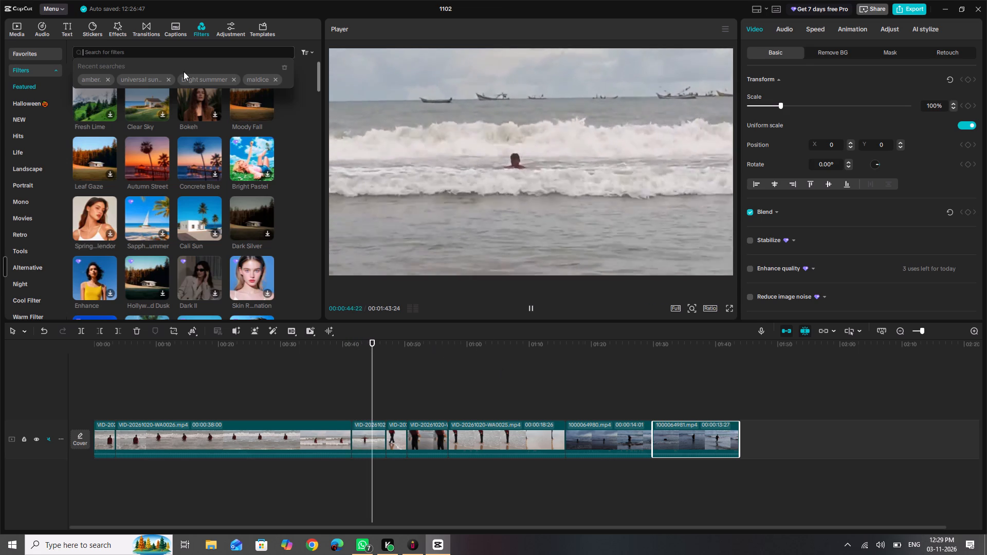
pyautogui.click(169, 54)
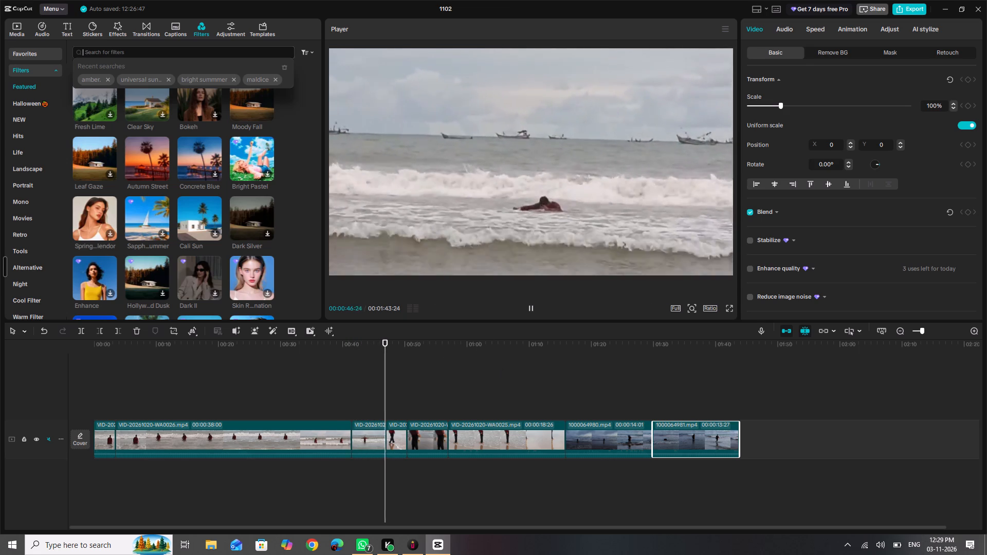
pyautogui.write('black gold')
pyautogui.press('Return')
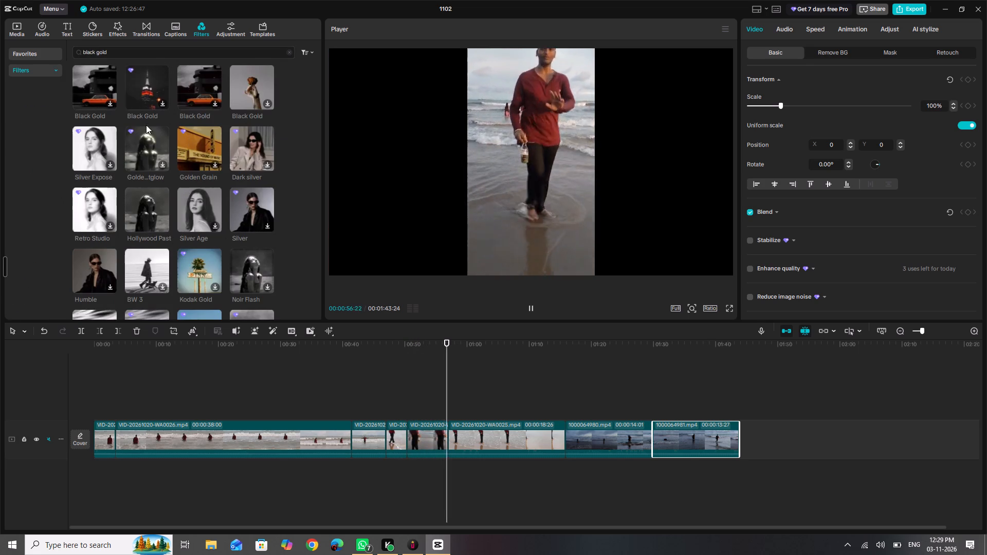
pyautogui.click(148, 105)
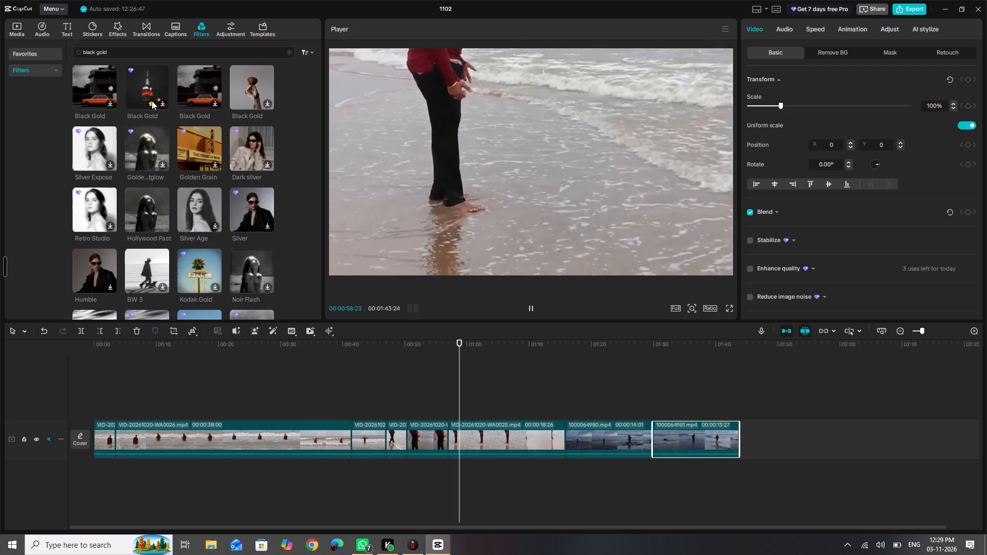
pyautogui.click(152, 103)
pyautogui.click(156, 85)
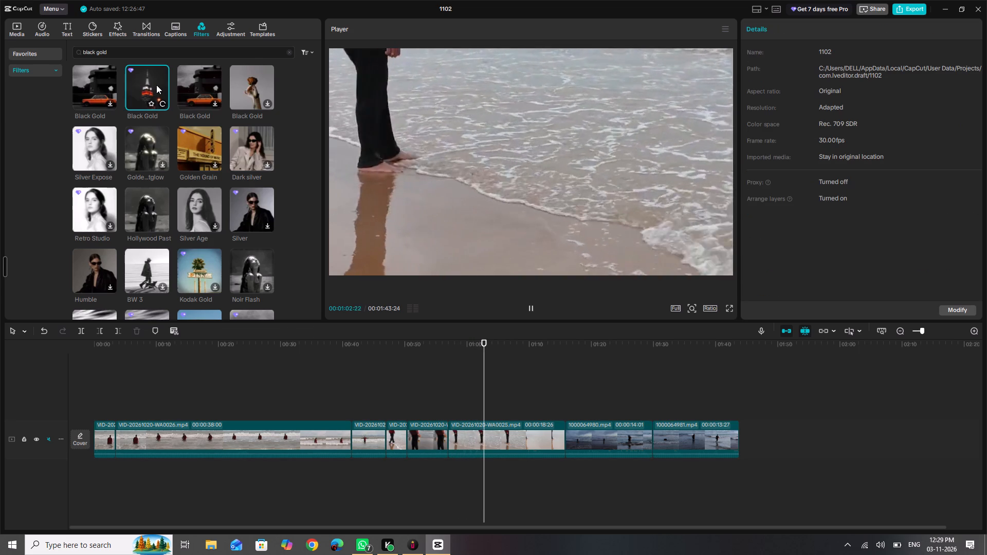
# Search the filter library for "black flash" and replay the Black Gold preview.
pyautogui.click(130, 53)
pyautogui.press('BackSpace')
pyautogui.press('BackSpace')
pyautogui.press('BackSpace')
pyautogui.press('BackSpace')
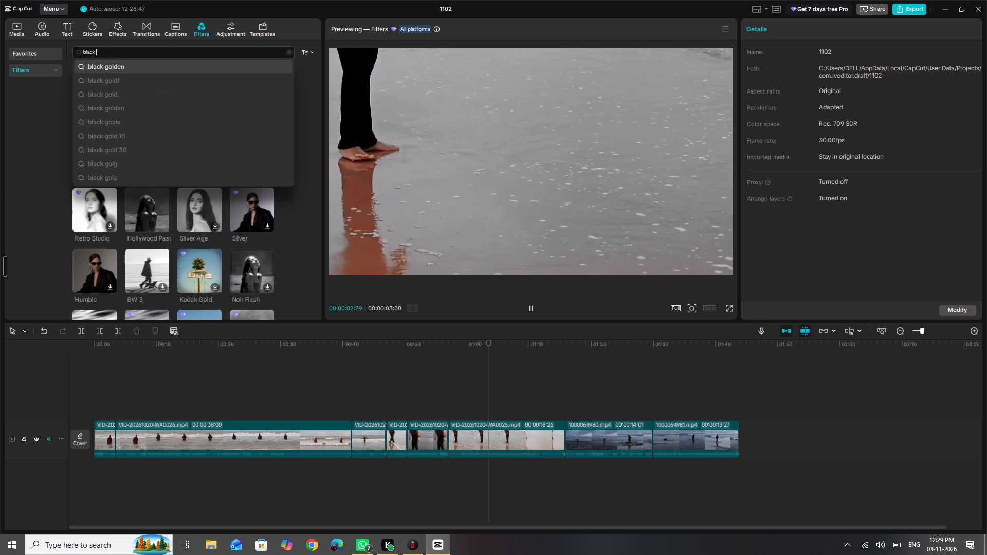
pyautogui.write('flash')
pyautogui.press('Return')
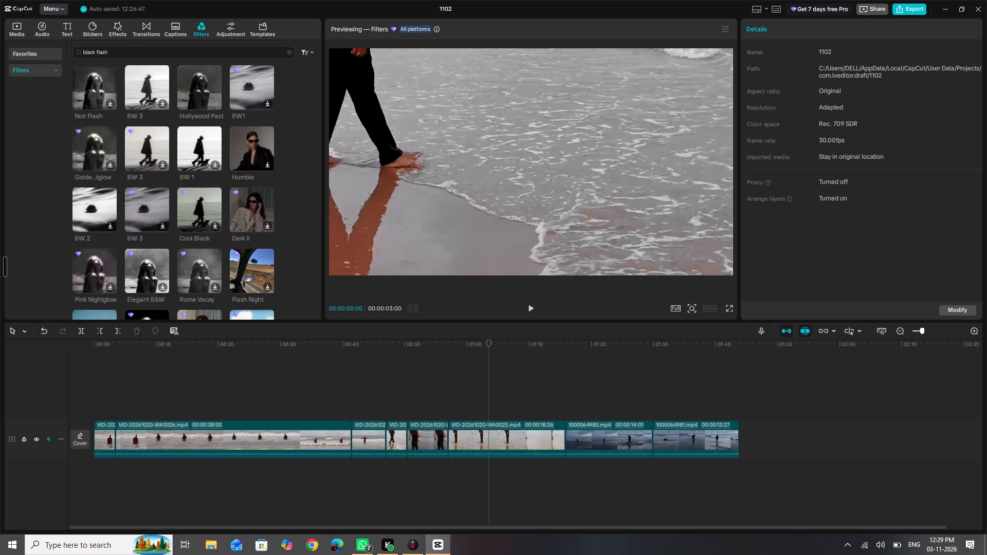
pyautogui.press('space')
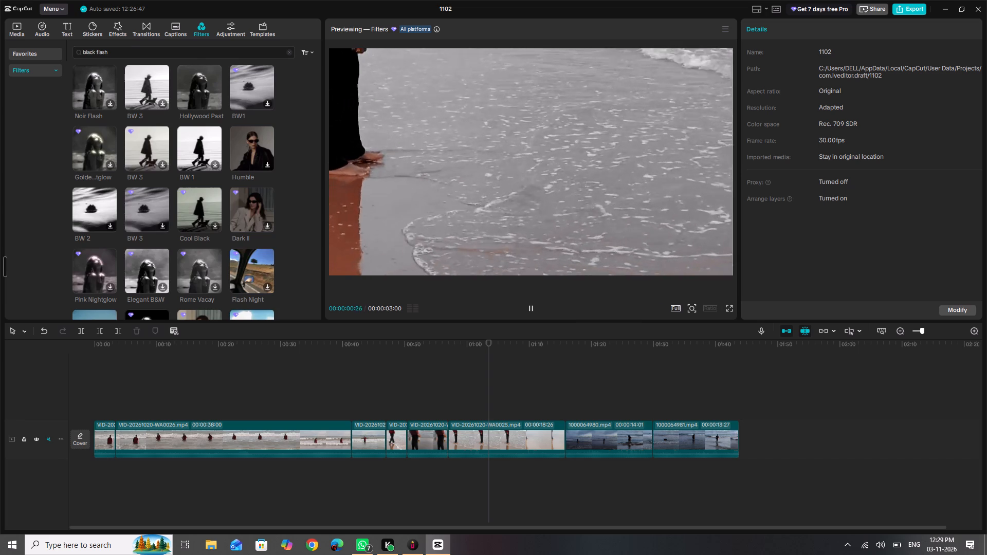
# Search the filter library for "black flash 2" and look through the resulting filters.
pyautogui.click(131, 51)
pyautogui.press('space')
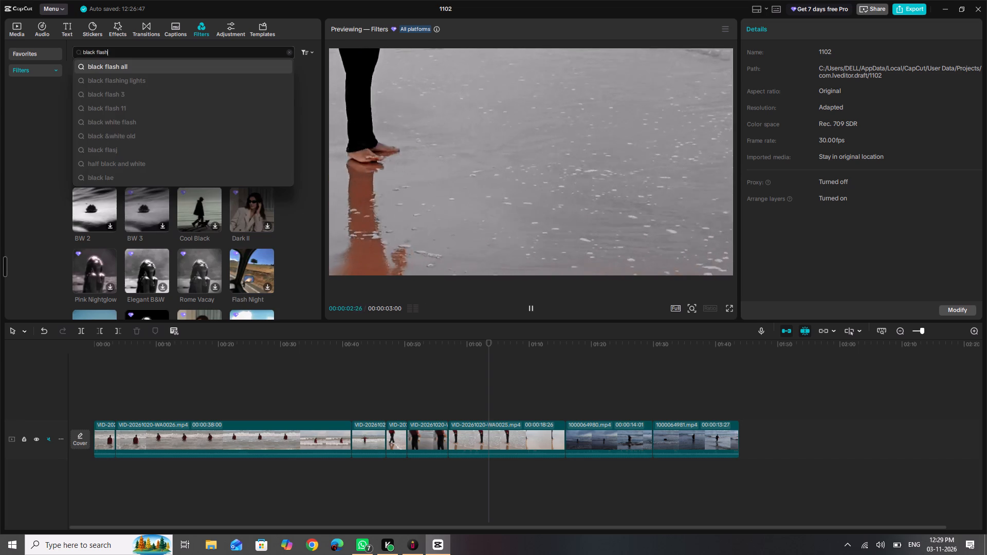
pyautogui.write('2')
pyautogui.press('Return')
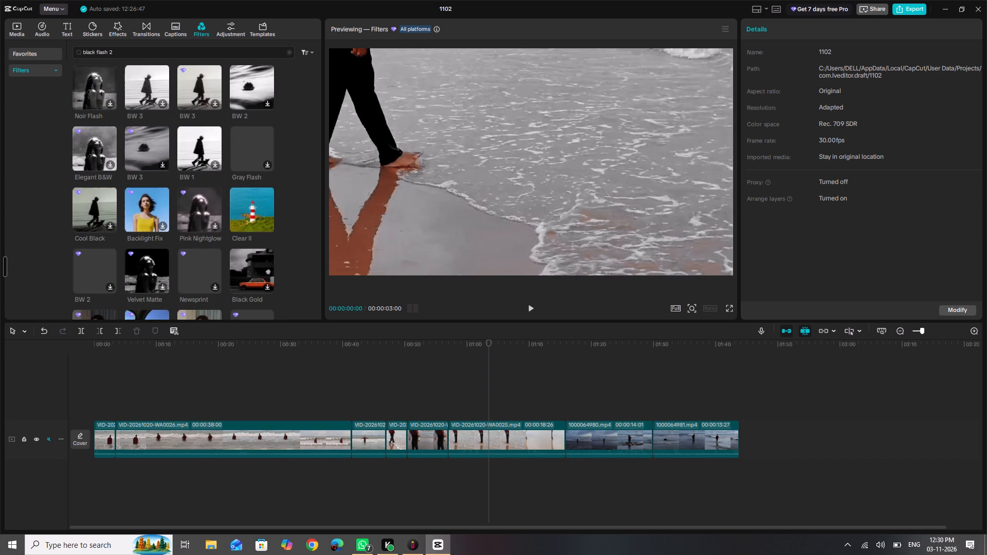
pyautogui.scroll(-3, 171, 226)
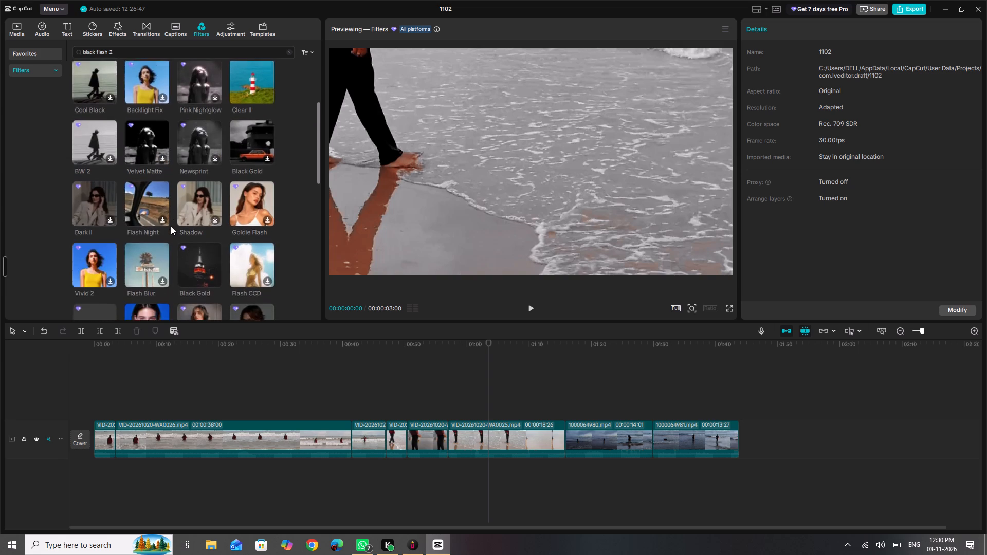
pyautogui.scroll(-4, 171, 226)
pyautogui.scroll(4, 171, 226)
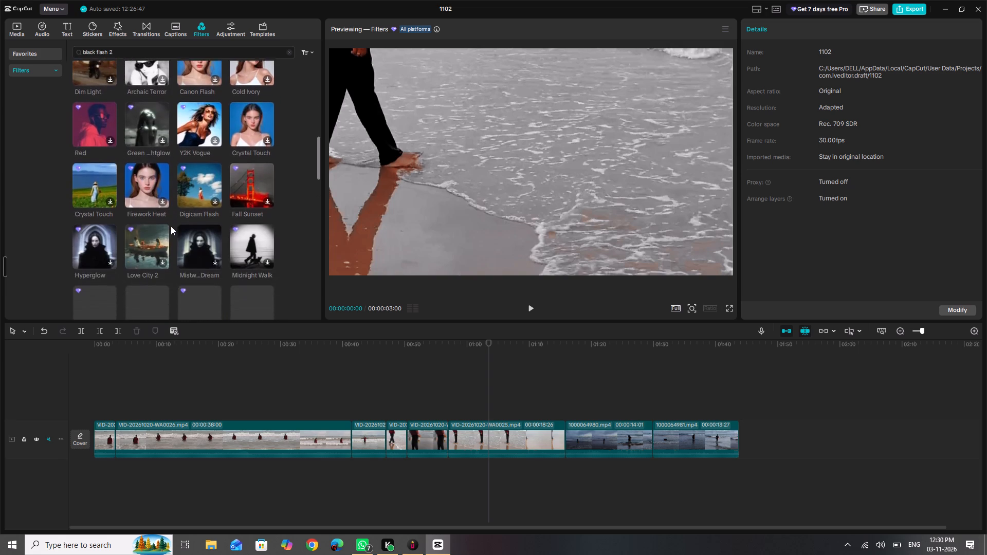
pyautogui.scroll(5, 171, 226)
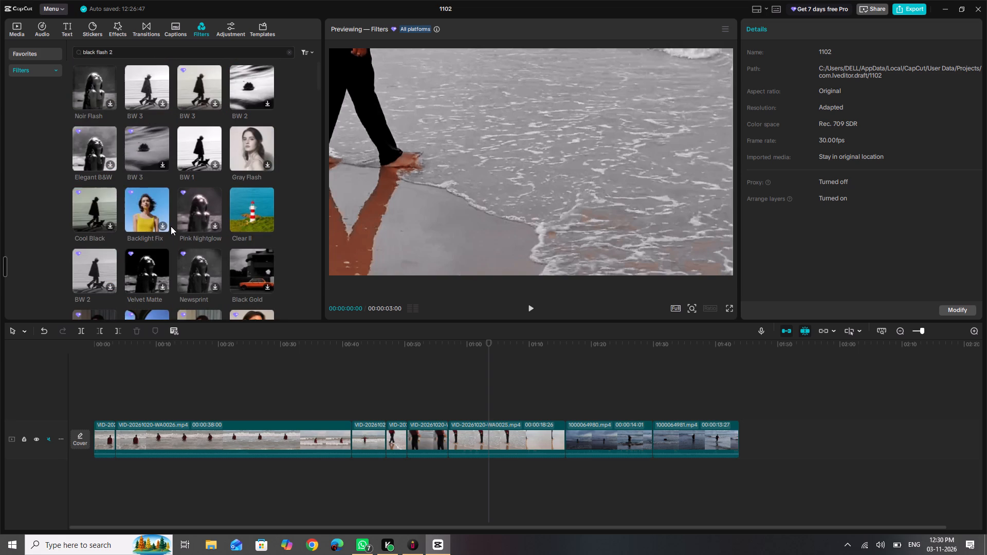
pyautogui.scroll(-5, 171, 226)
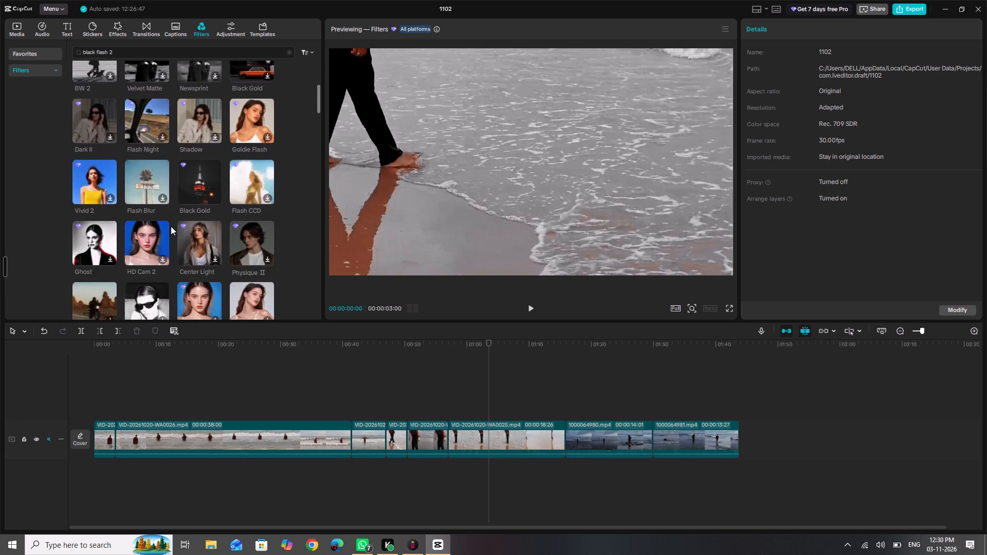
pyautogui.scroll(5, 171, 226)
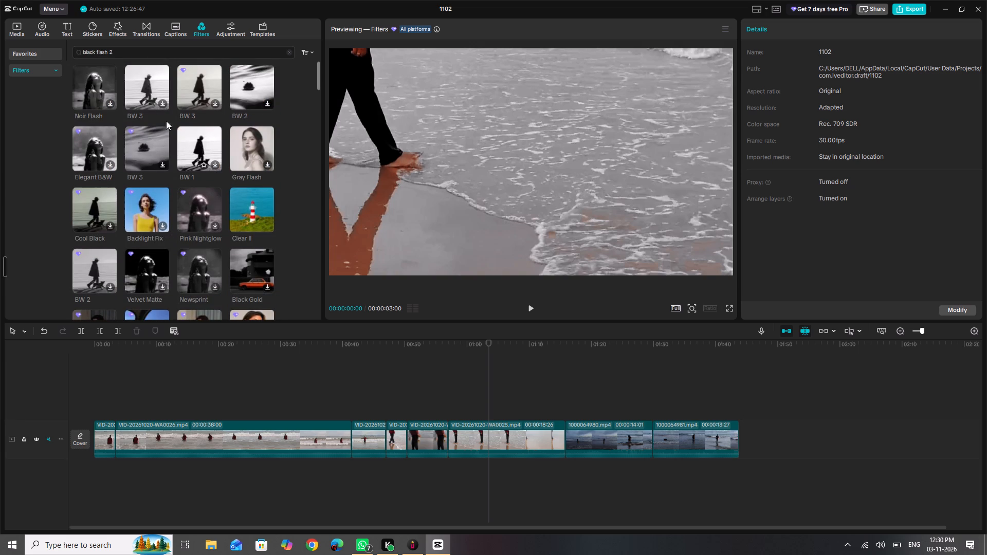
# Search the filters for "black gold" and add the Black Gold filter with the tower thumbnail to the timeline at 00:01:03:15.
pyautogui.click(134, 49)
pyautogui.press('BackSpace')
pyautogui.press('BackSpace')
pyautogui.press('BackSpace')
pyautogui.press('BackSpace')
pyautogui.press('BackSpace')
pyautogui.press('BackSpace')
pyautogui.press('BackSpace')
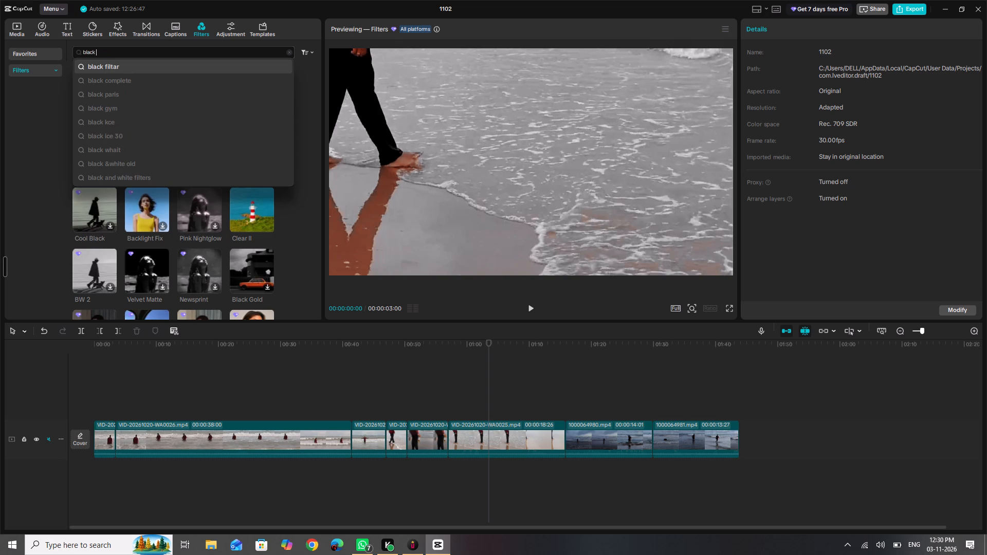
pyautogui.write('gol')
pyautogui.press('d')
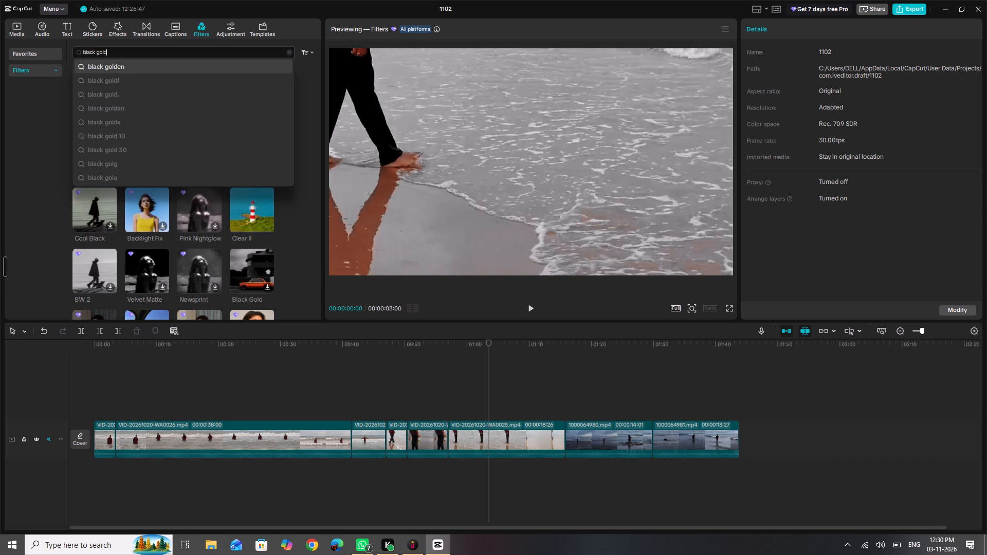
pyautogui.press('Return')
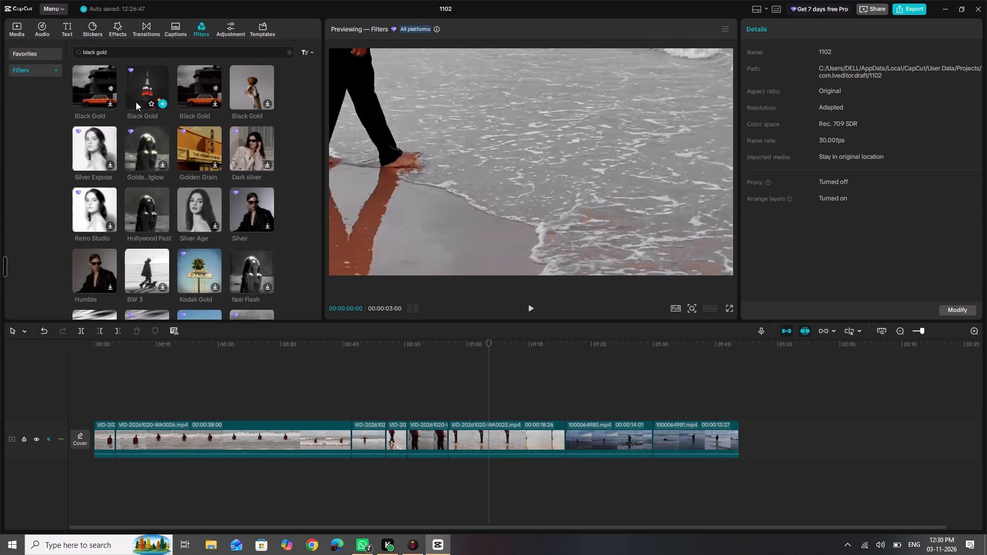
pyautogui.click(140, 102)
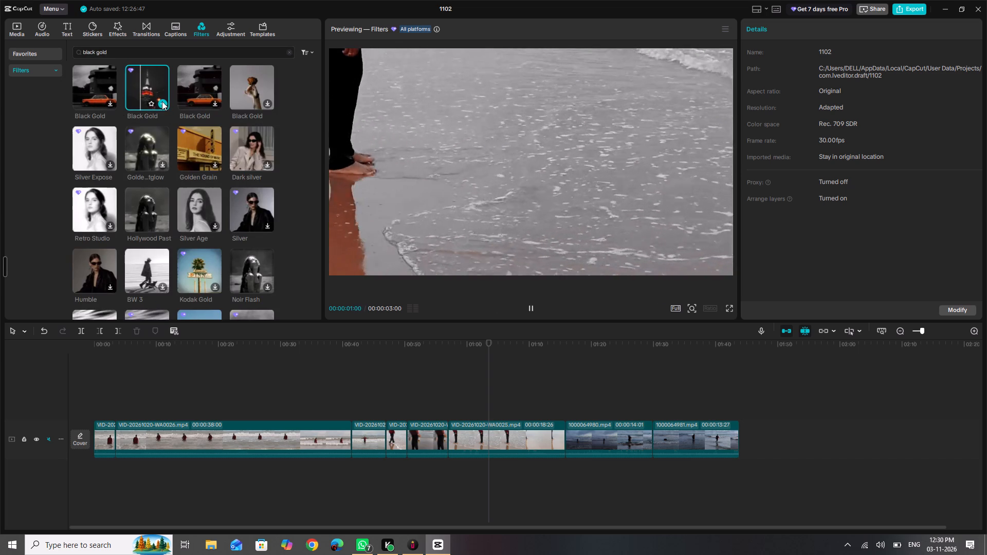
pyautogui.click(162, 101)
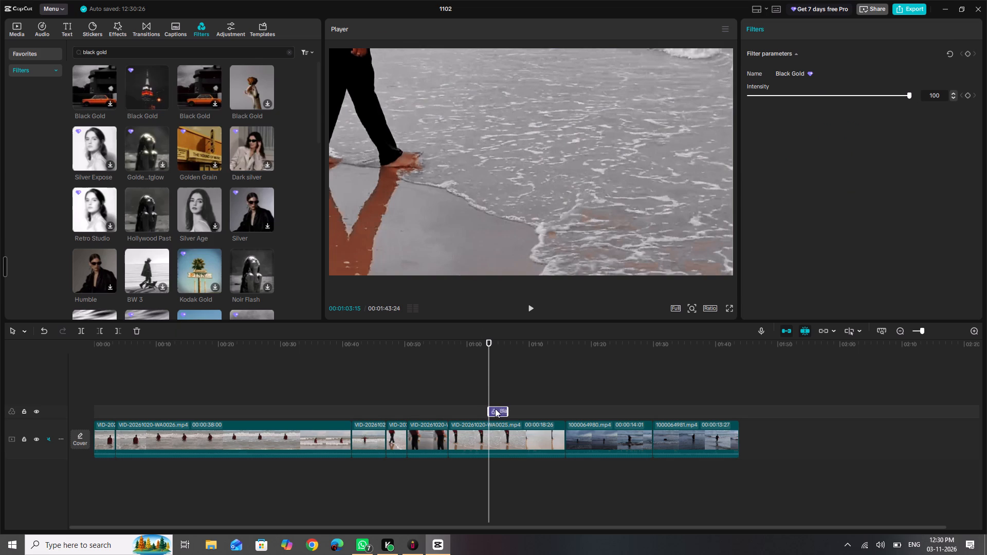
# Extend the start of the Black Gold filter back to the beginning of the timeline.
pyautogui.moveTo(488, 410); pyautogui.dragTo(8, 419)
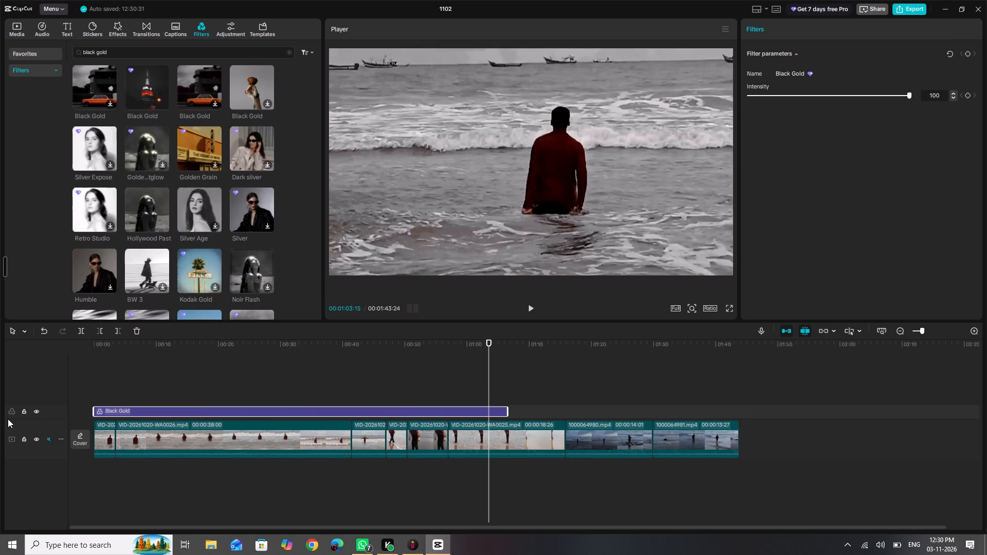
# Search the filter library for "black flash 2" again and look through the whole list of resulting filters.
pyautogui.click(155, 54)
pyautogui.press('BackSpace')
pyautogui.press('BackSpace')
pyautogui.press('BackSpace')
pyautogui.press('BackSpace')
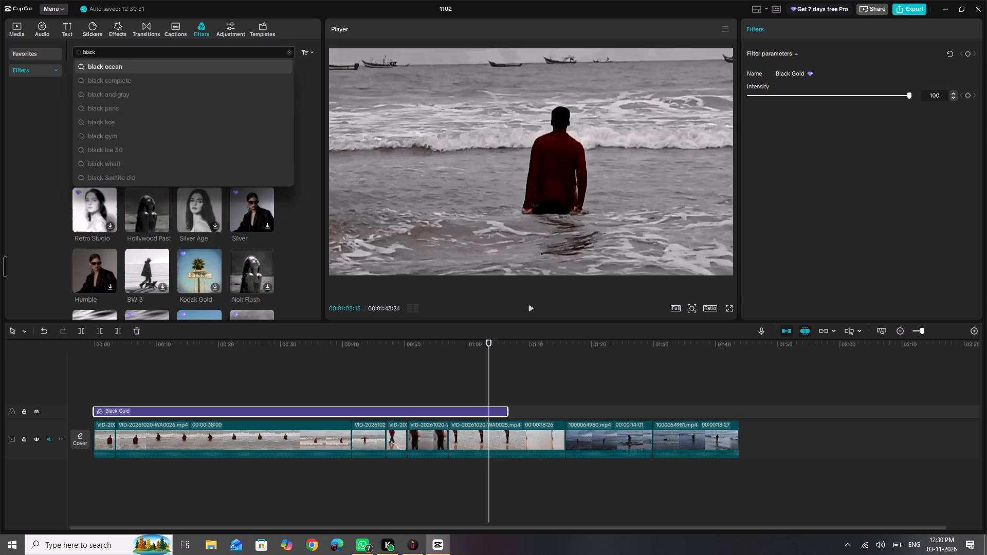
pyautogui.press('space')
pyautogui.write('flash 2')
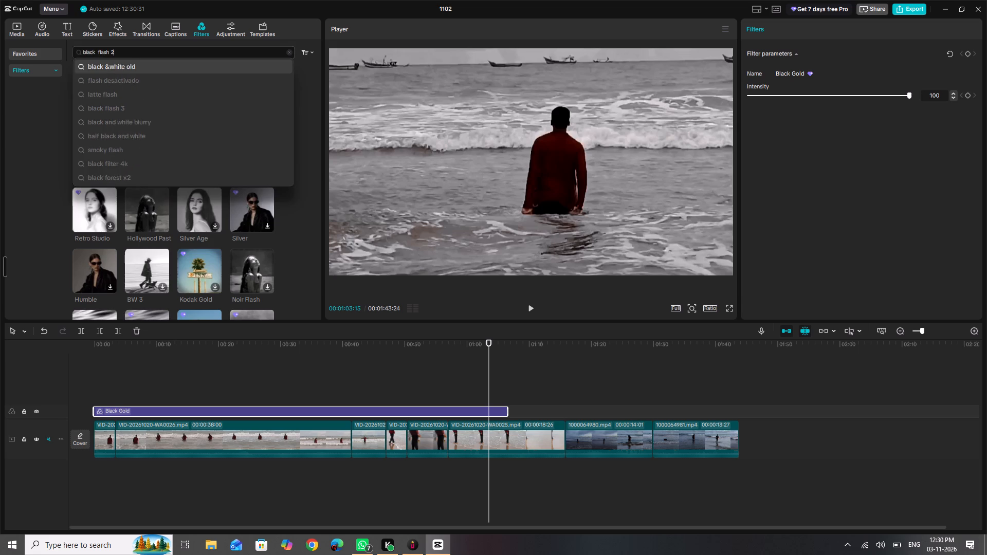
pyautogui.press('Return')
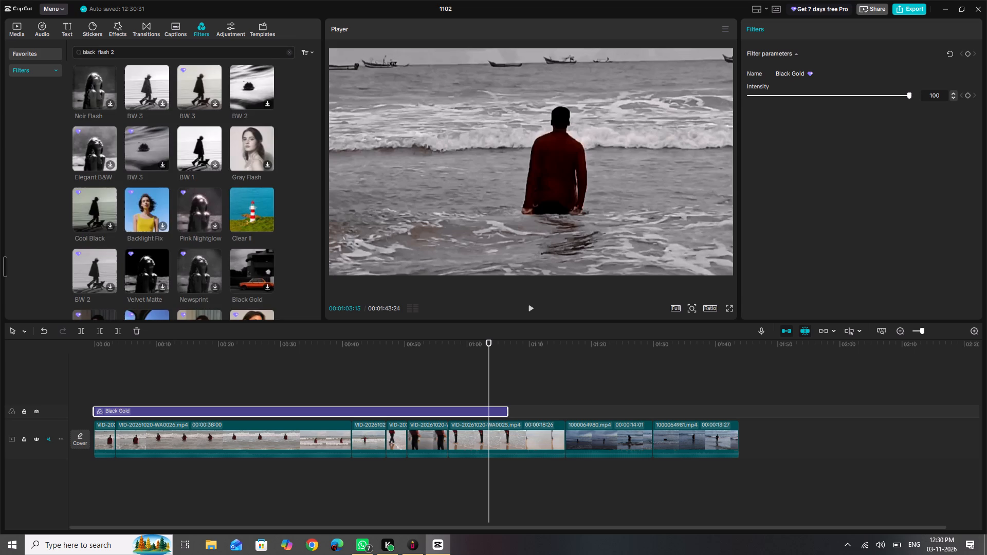
pyautogui.scroll(-4, 124, 223)
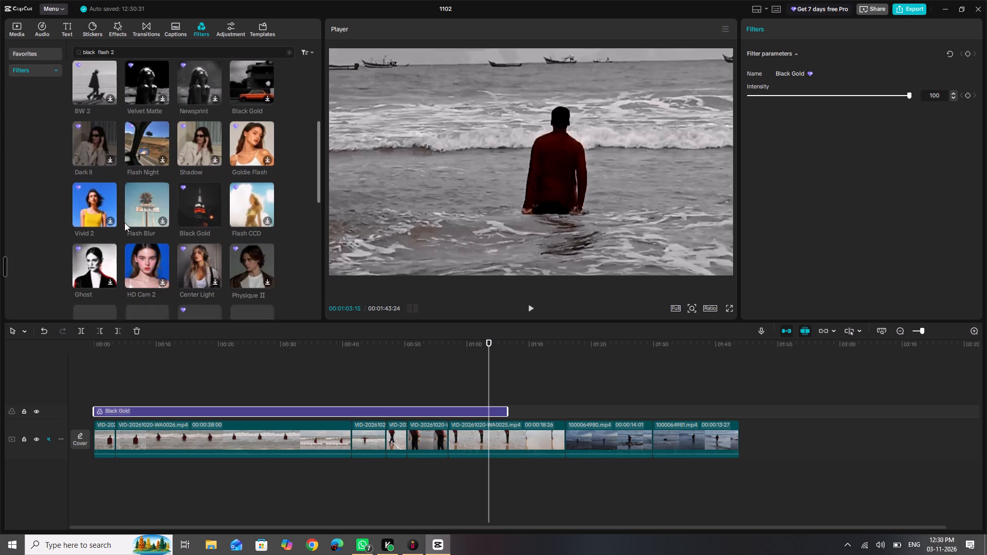
pyautogui.scroll(-5, 124, 223)
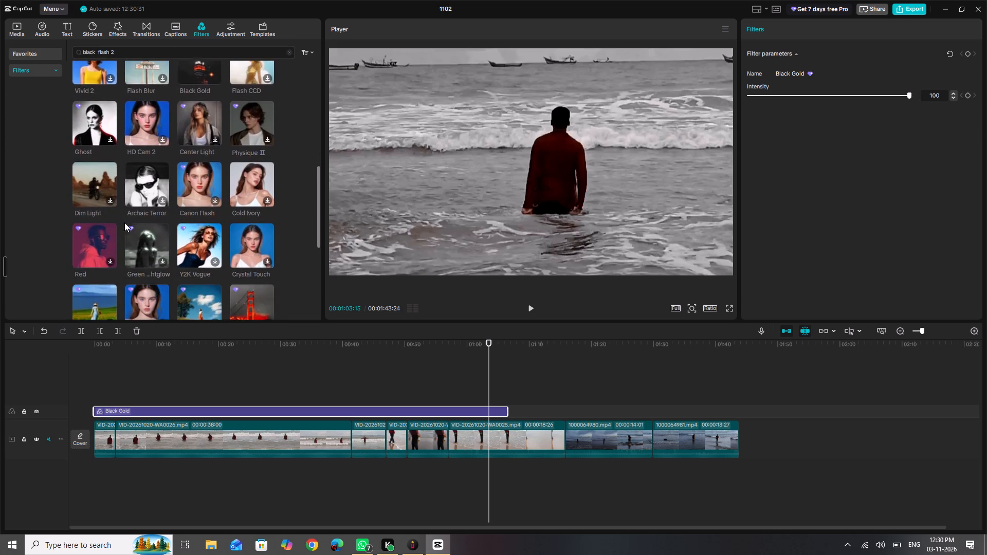
pyautogui.scroll(-5, 124, 223)
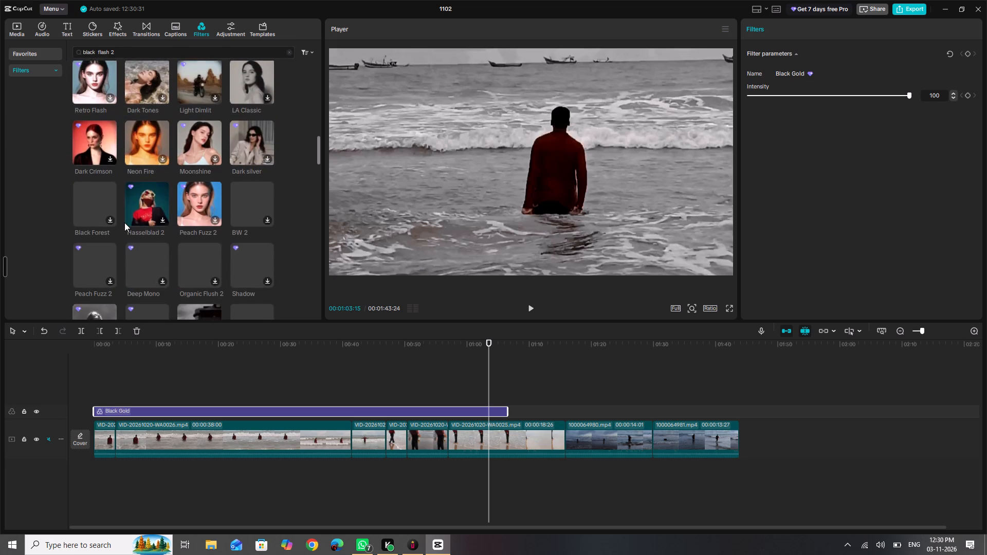
pyautogui.scroll(-5, 124, 223)
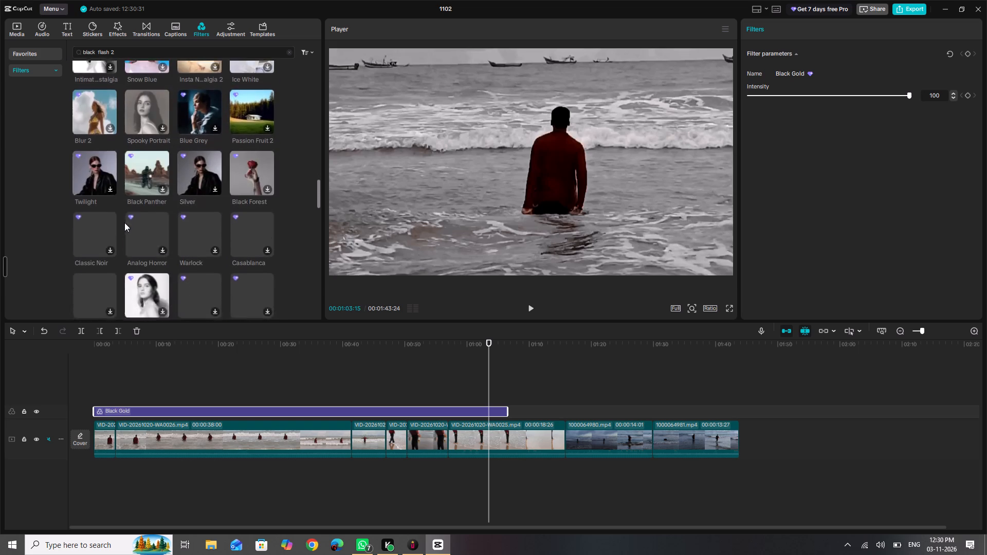
pyautogui.scroll(-5, 124, 223)
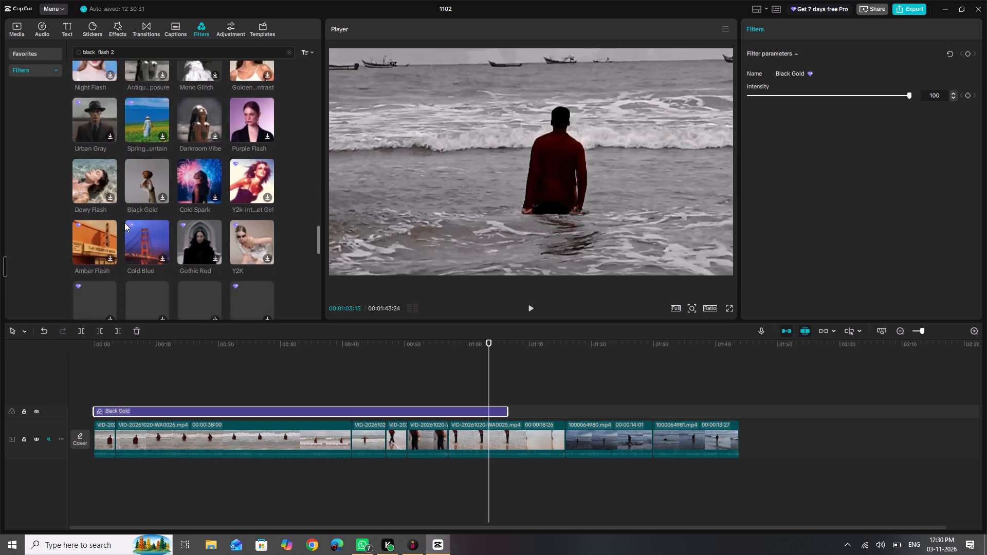
pyautogui.scroll(-5, 124, 223)
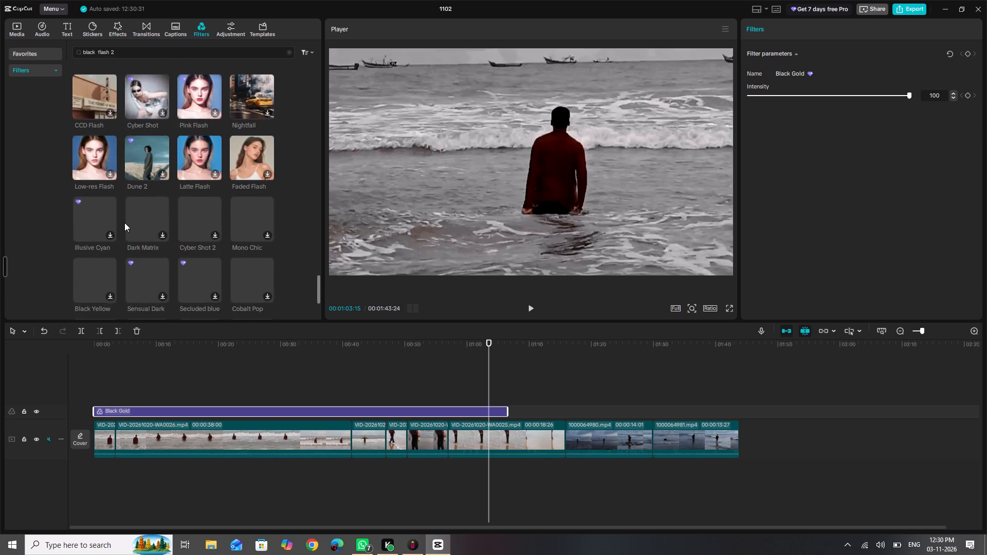
pyautogui.scroll(20, 124, 223)
pyautogui.scroll(10, 124, 223)
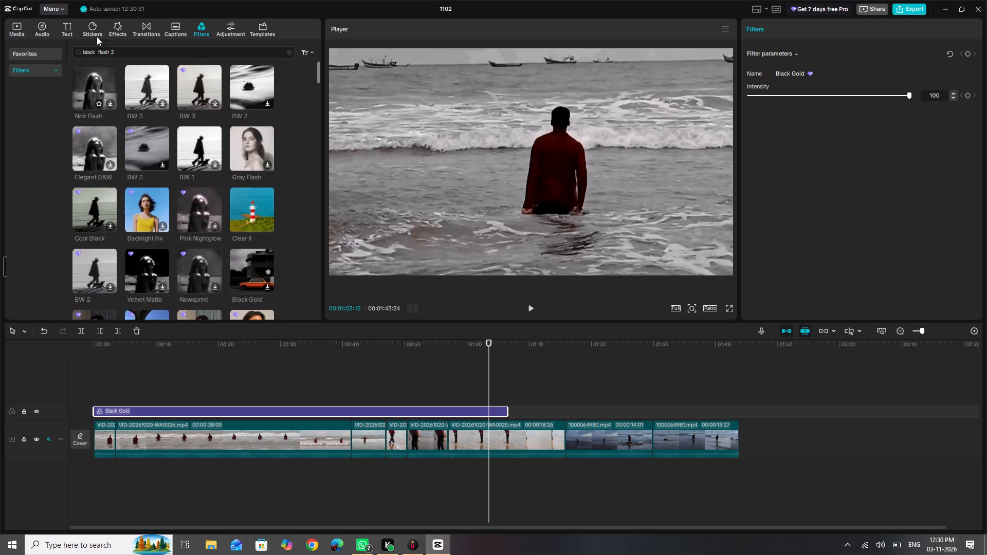
# Search the filter library for "flash 2" and look through the results, previewing the Noir Flash filter.
pyautogui.click(95, 51)
pyautogui.press('Right')
pyautogui.press('BackSpace')
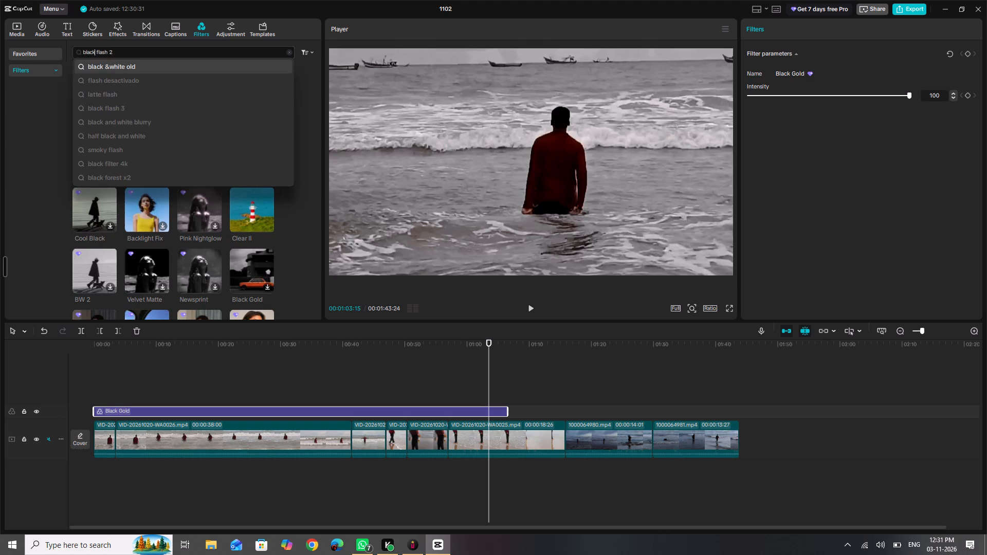
pyautogui.press('BackSpace')
pyautogui.press('BackSpace')
pyautogui.press('BackSpace')
pyautogui.press('BackSpace')
pyautogui.press('BackSpace')
pyautogui.press('BackSpace')
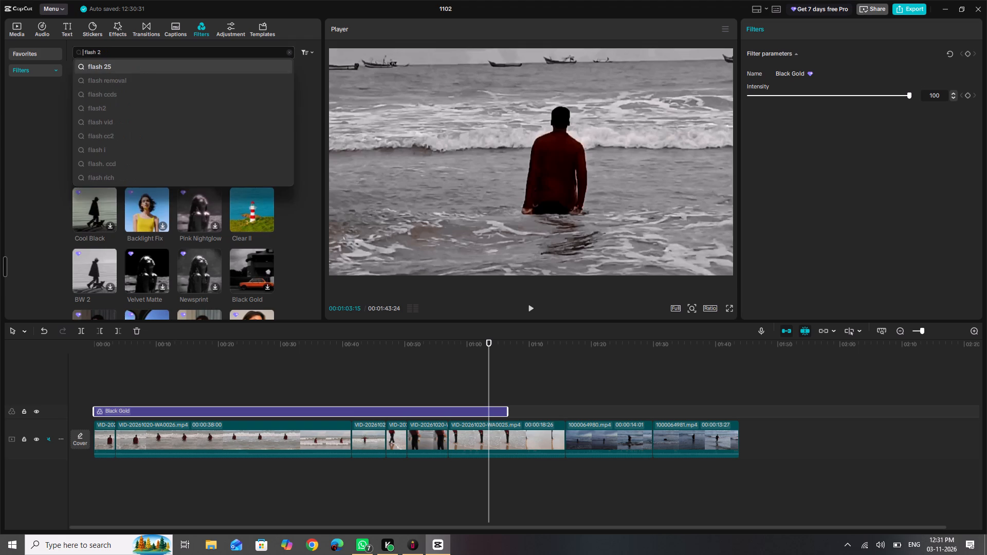
pyautogui.press('Return')
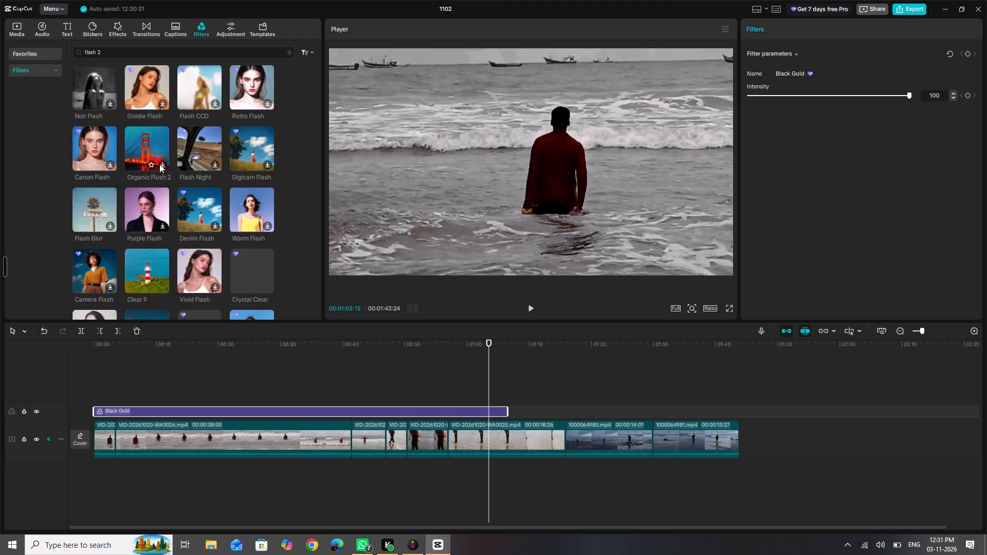
pyautogui.click(83, 85)
pyautogui.scroll(-2, 153, 179)
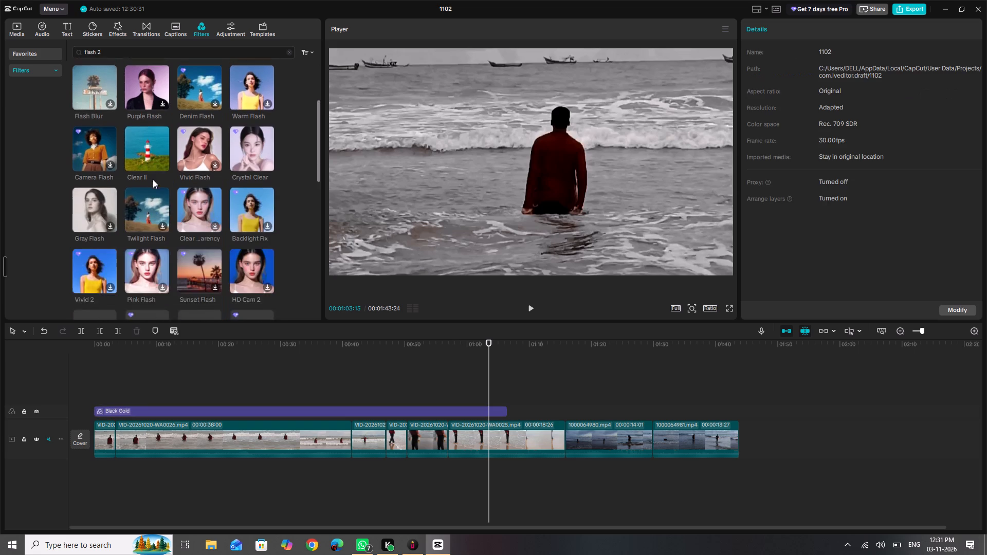
pyautogui.scroll(-6, 153, 179)
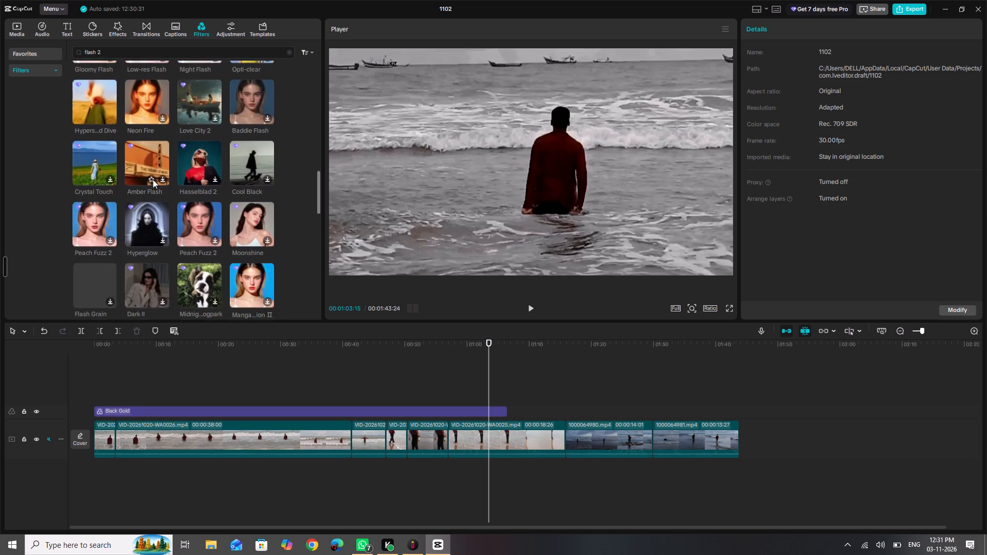
pyautogui.scroll(-5, 153, 179)
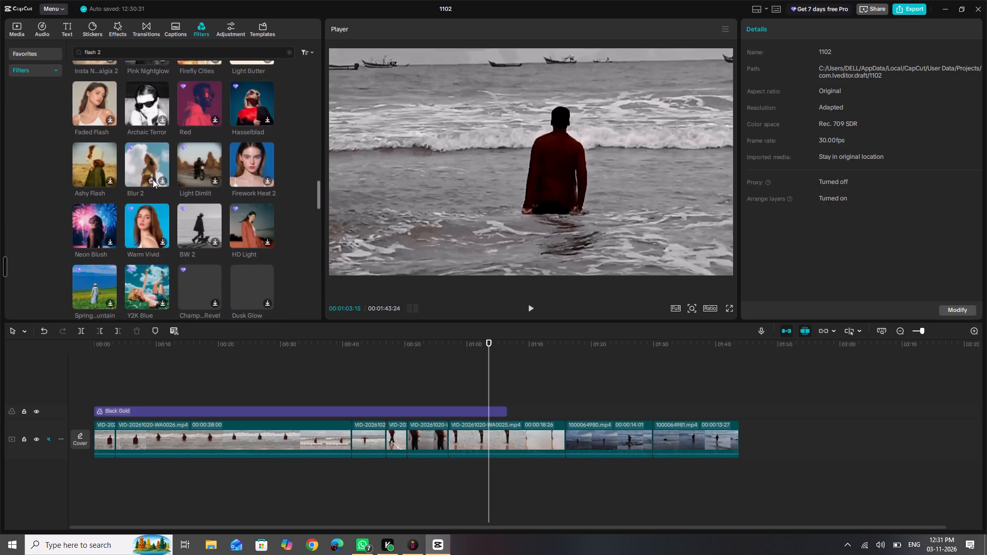
pyautogui.scroll(17, 153, 179)
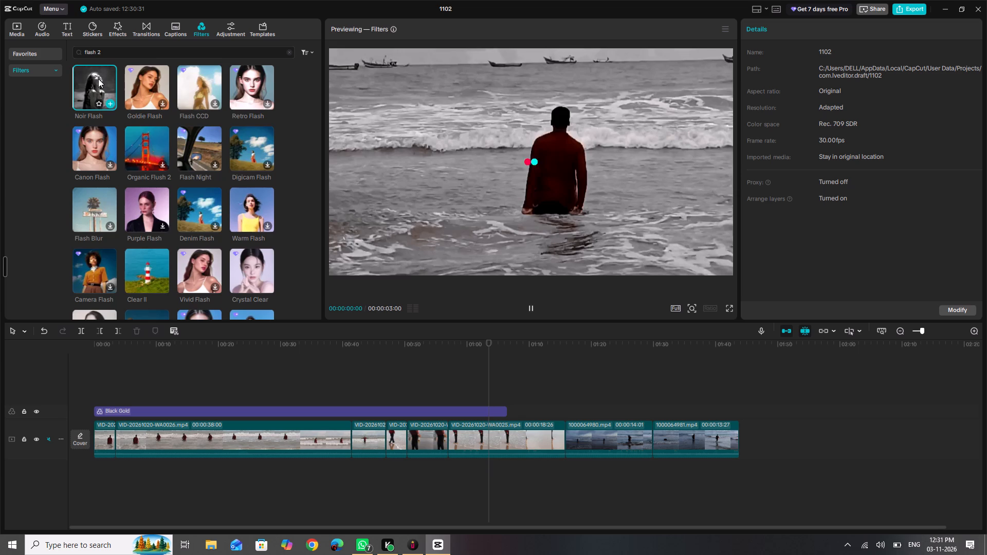
# Add the Noir Flash filter at 00:00:14:07 above Black Gold and extend its end to about 28 seconds.
pyautogui.click(182, 346)
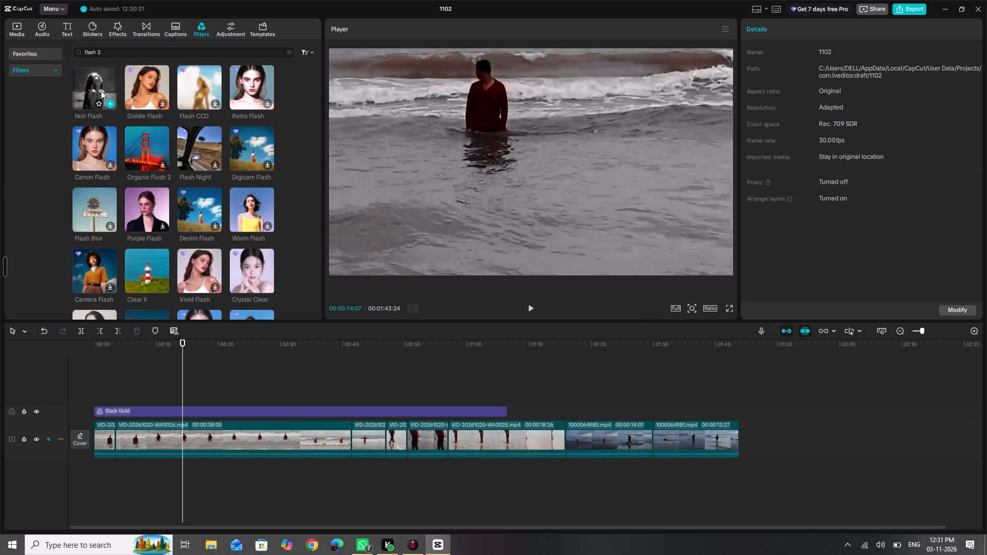
pyautogui.click(101, 95)
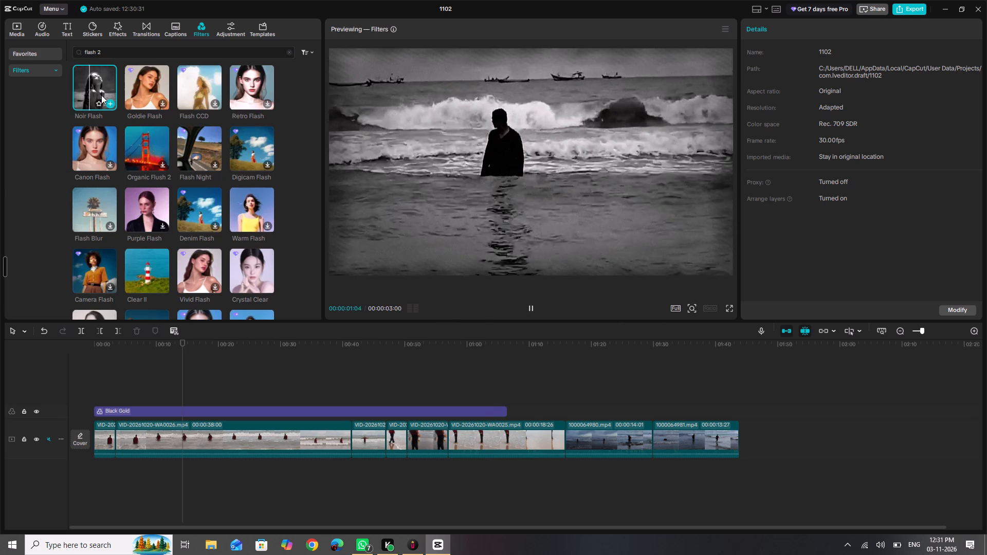
pyautogui.click(109, 103)
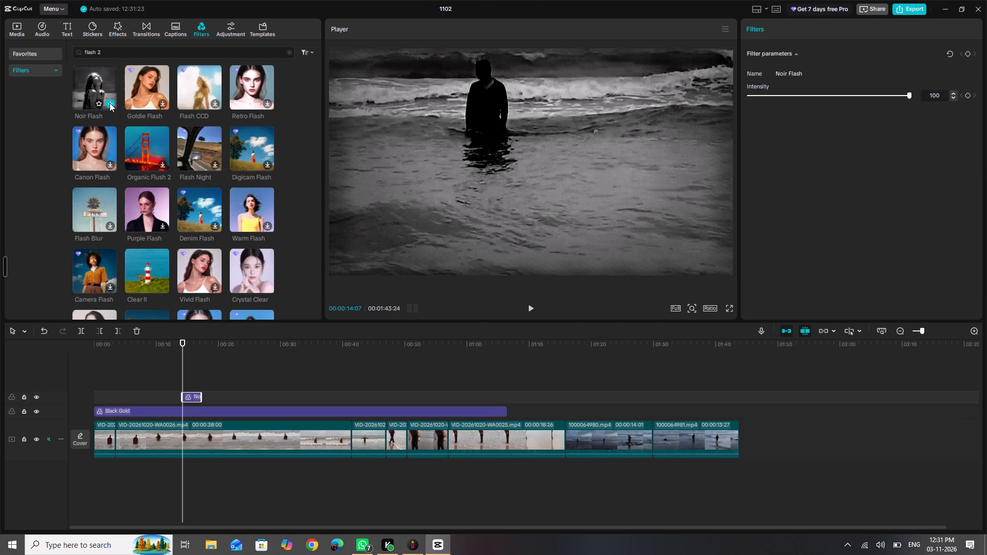
pyautogui.moveTo(198, 395); pyautogui.dragTo(270, 396)
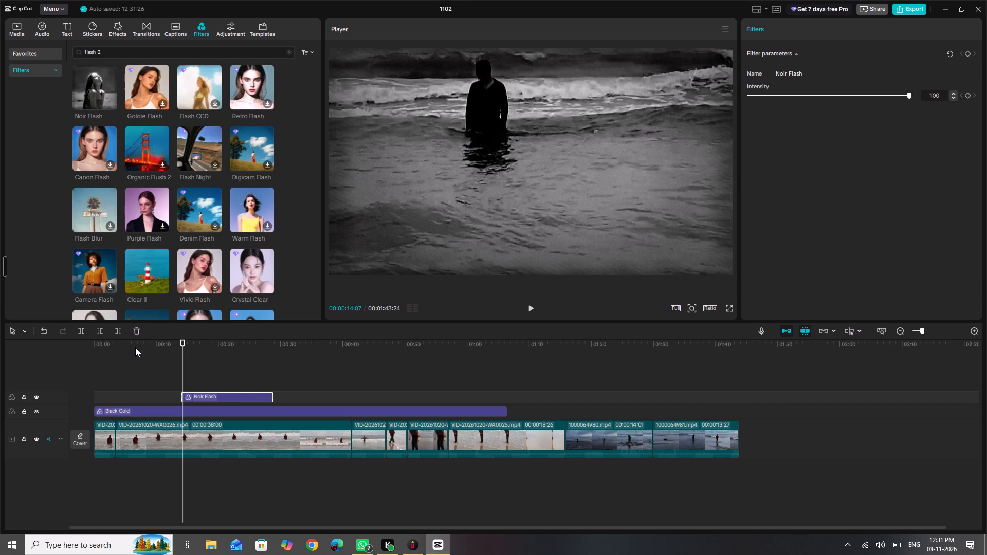
# Trim the start of the Black Gold filter forward to about 8.5 seconds on the timeline.
pyautogui.click(100, 413)
pyautogui.moveTo(91, 410); pyautogui.dragTo(125, 414)
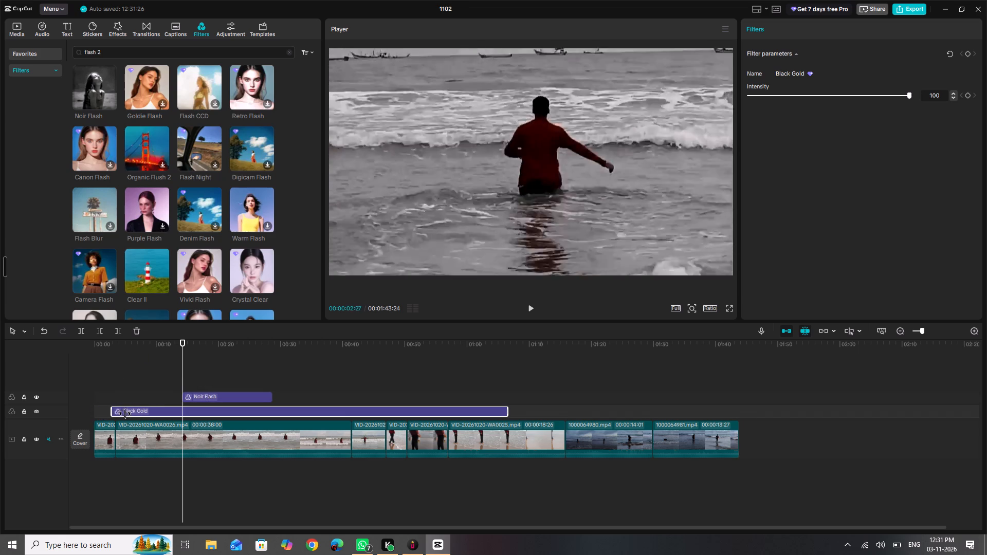
pyautogui.moveTo(125, 414); pyautogui.dragTo(147, 418)
# Add a Default text clip at the very beginning of the timeline, at 00:00:00:00.
pyautogui.moveTo(103, 346); pyautogui.dragTo(40, 346)
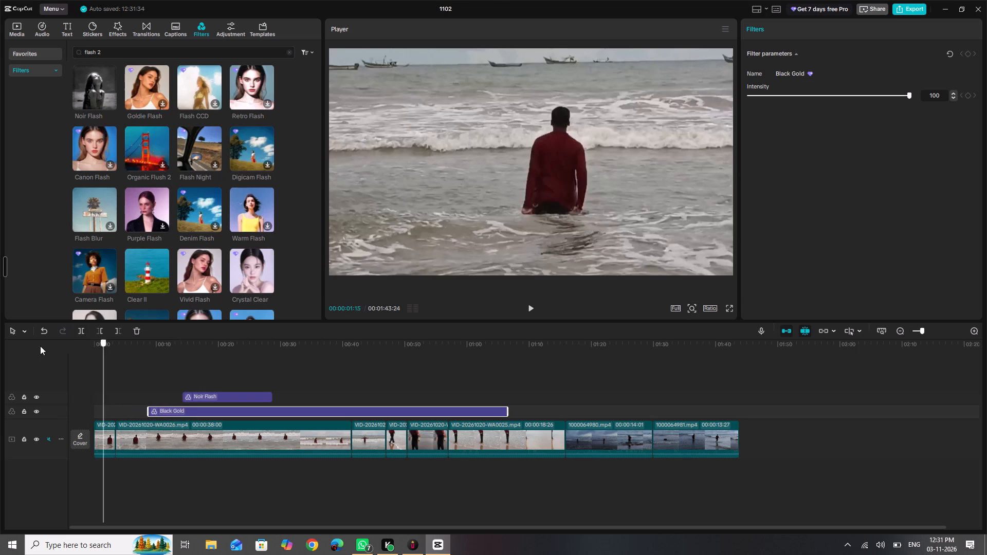
pyautogui.moveTo(40, 346); pyautogui.dragTo(6, 348)
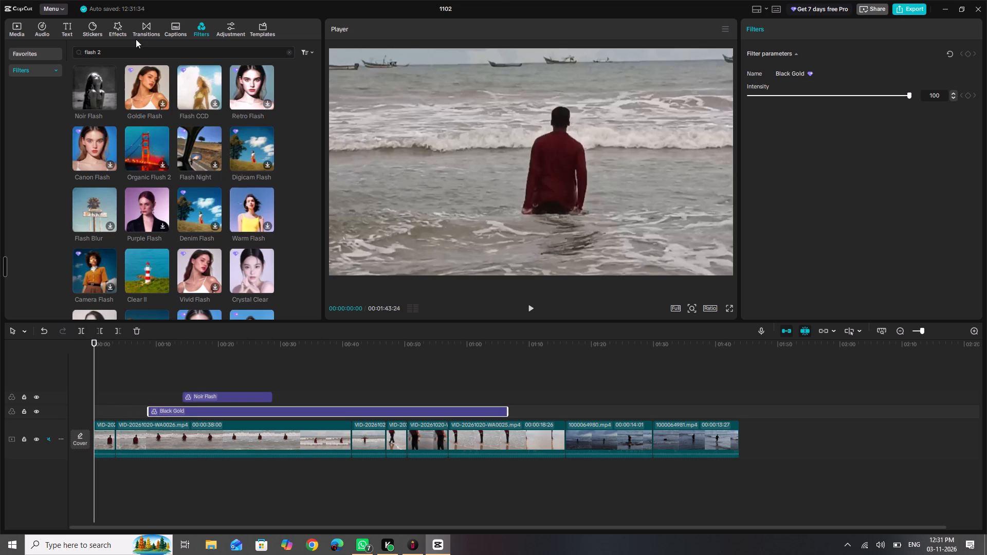
pyautogui.click(64, 23)
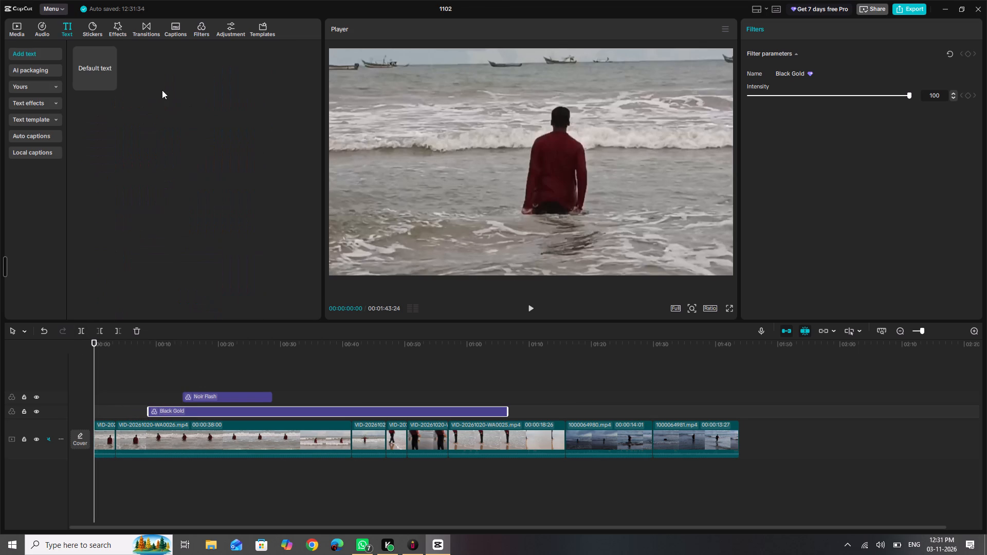
pyautogui.click(103, 80)
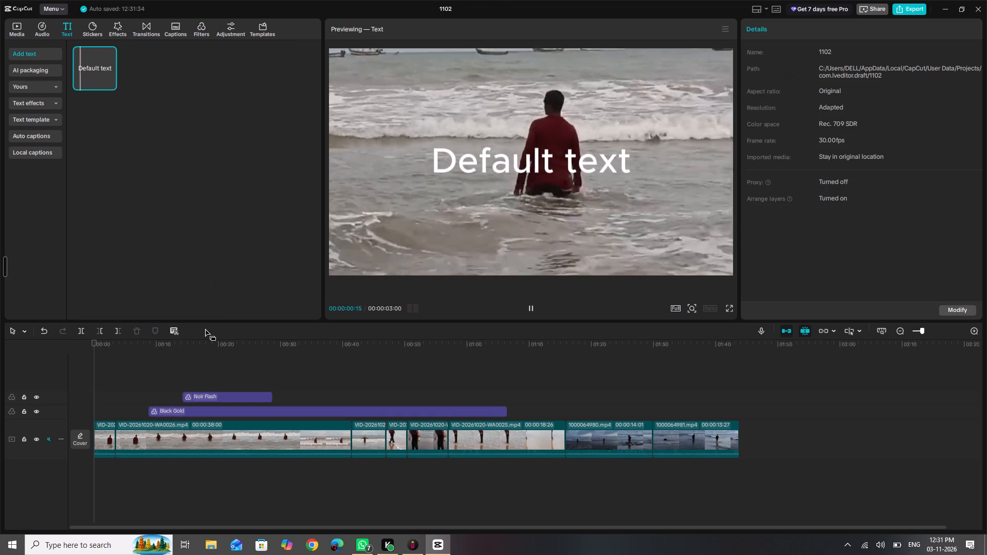
pyautogui.click(501, 174)
pyautogui.click(114, 83)
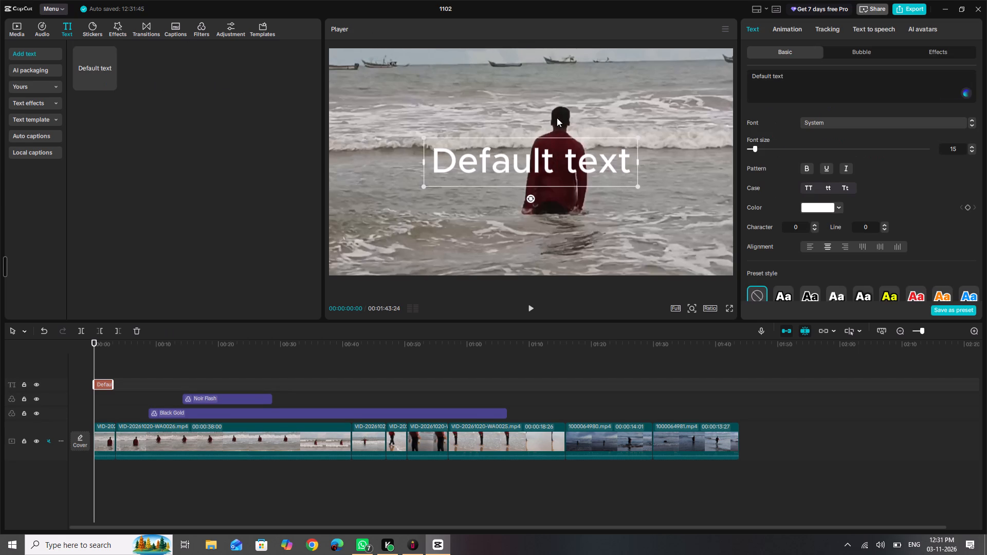
# Replace the default wording of the new text clip with "He thinks he".
pyautogui.click(618, 158)
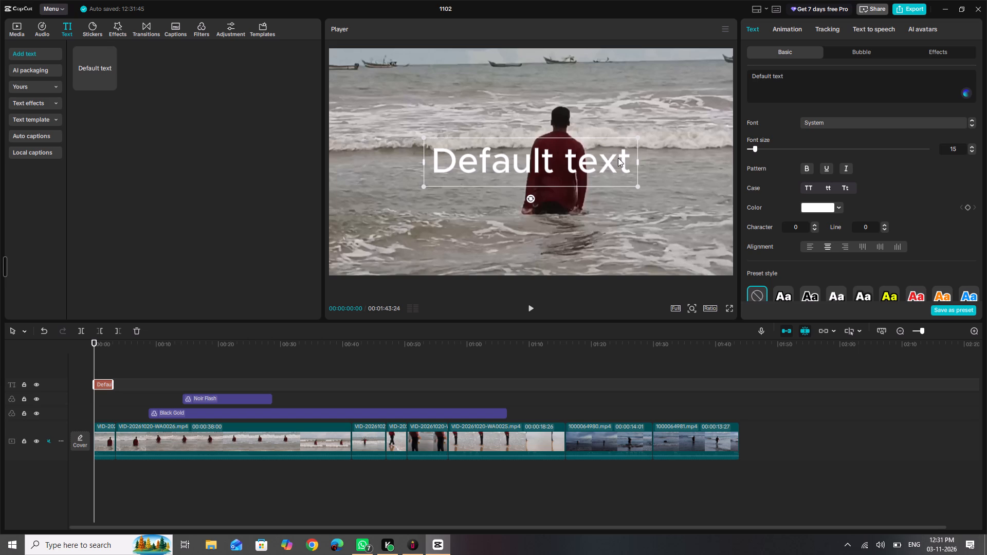
pyautogui.click(618, 158)
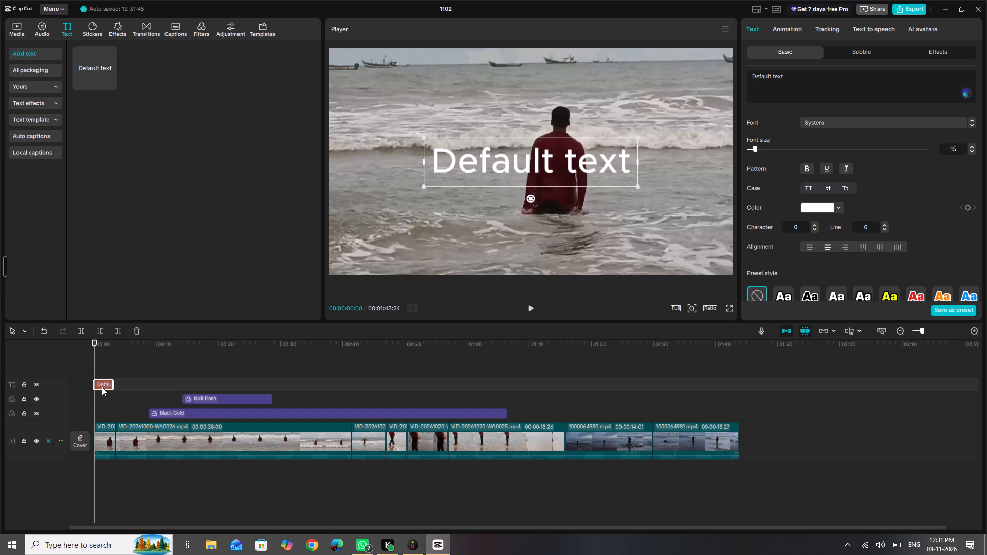
pyautogui.click(102, 386)
pyautogui.click(545, 160)
pyautogui.click(844, 78)
pyautogui.press('BackSpace')
pyautogui.press('BackSpace')
pyautogui.press('BackSpace')
pyautogui.press('BackSpace')
pyautogui.press('BackSpace')
pyautogui.press('BackSpace')
pyautogui.press('BackSpace')
pyautogui.press('BackSpace')
pyautogui.press('BackSpace')
pyautogui.press('BackSpace')
pyautogui.press('BackSpace')
pyautogui.press('BackSpace')
pyautogui.press('BackSpace')
pyautogui.press('BackSpace')
pyautogui.press('BackSpace')
pyautogui.press('BackSpace')
pyautogui.press('BackSpace')
pyautogui.press('BackSpace')
pyautogui.press('BackSpace')
pyautogui.press('BackSpace')
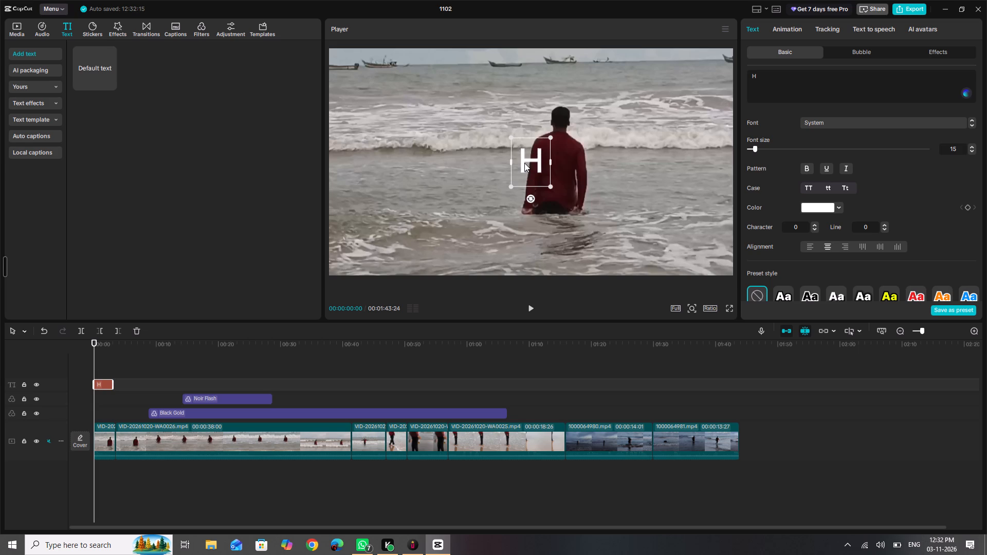
pyautogui.write('e thinks hw=')
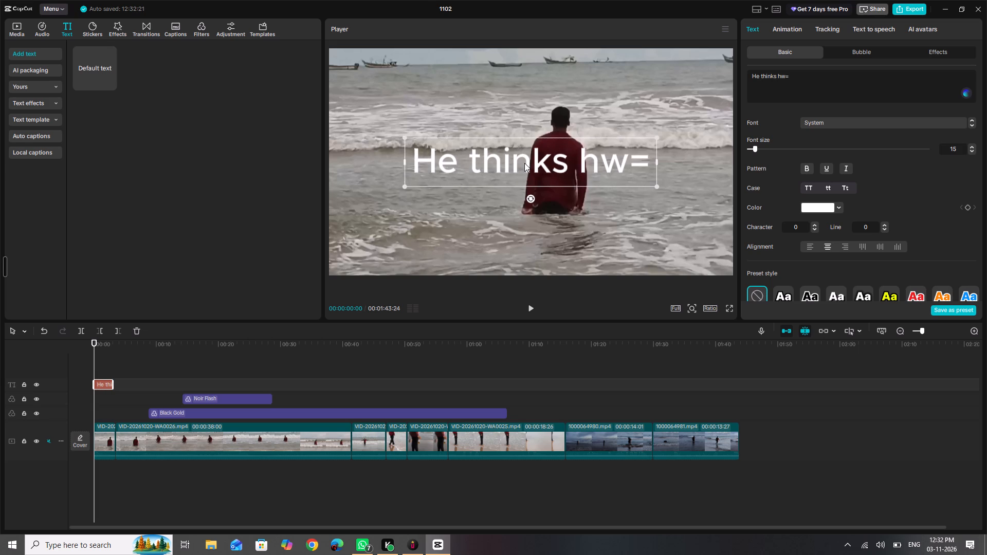
pyautogui.press('BackSpace')
pyautogui.press('BackSpace')
pyautogui.press('e')
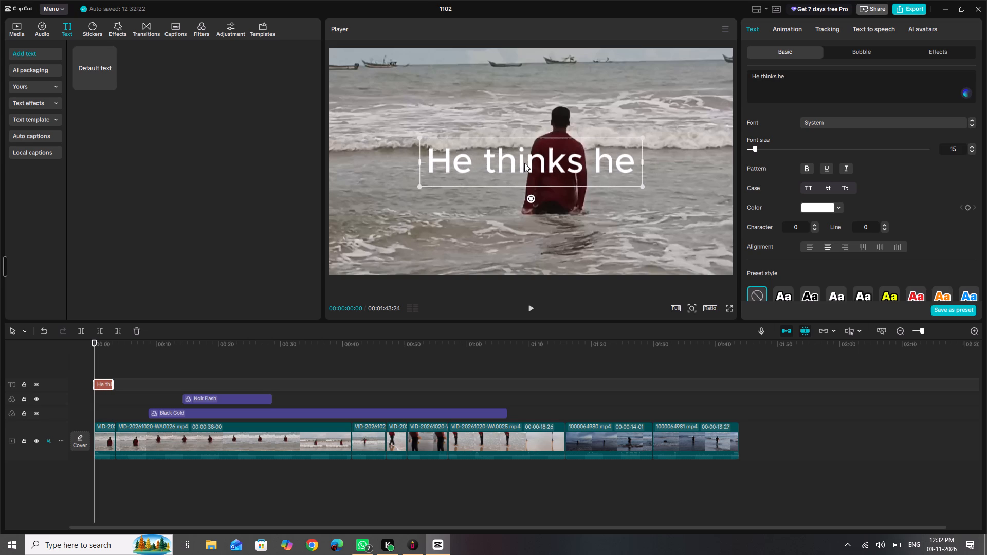
pyautogui.click(572, 169)
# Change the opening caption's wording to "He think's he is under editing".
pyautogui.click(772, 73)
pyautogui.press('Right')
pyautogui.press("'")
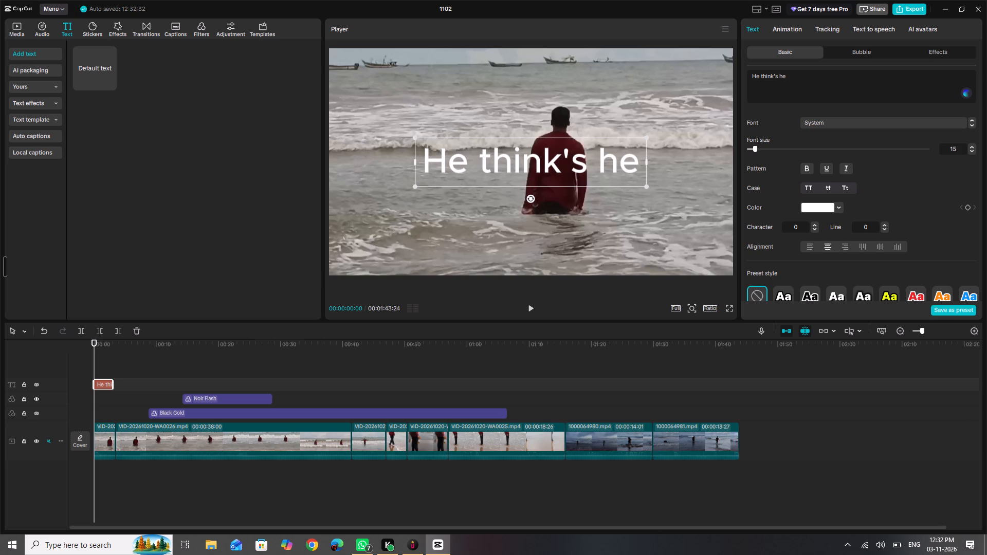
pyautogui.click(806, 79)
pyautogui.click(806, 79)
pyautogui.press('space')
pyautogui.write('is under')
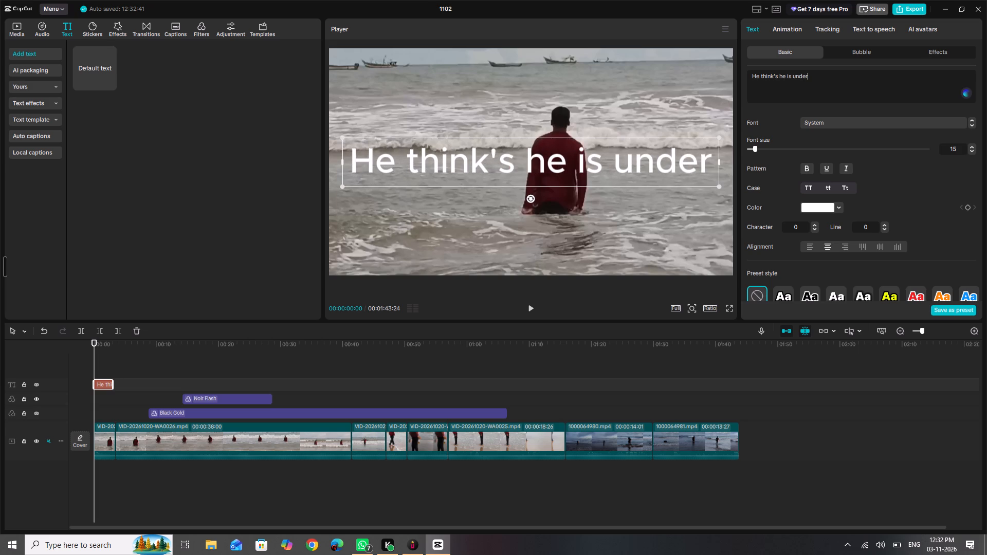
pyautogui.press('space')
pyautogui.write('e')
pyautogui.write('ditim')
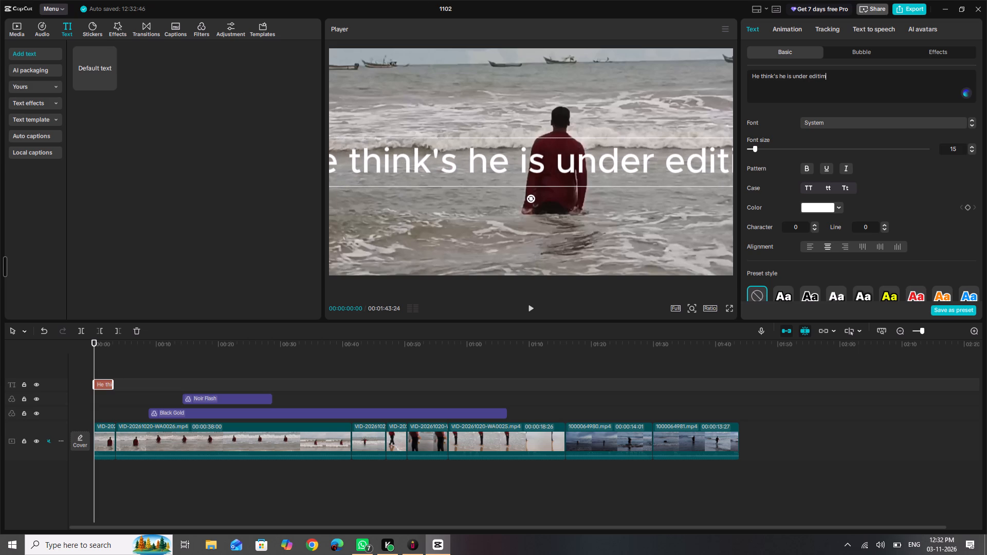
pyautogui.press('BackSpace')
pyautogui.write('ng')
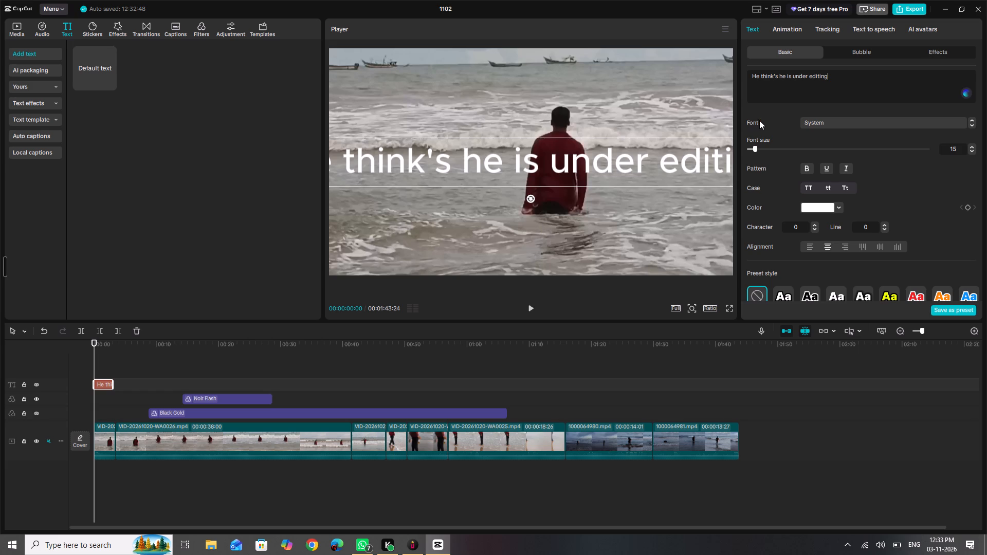
# Delete all the wording from the opening caption so its text is empty.
pyautogui.click(881, 76)
pyautogui.press('BackSpace')
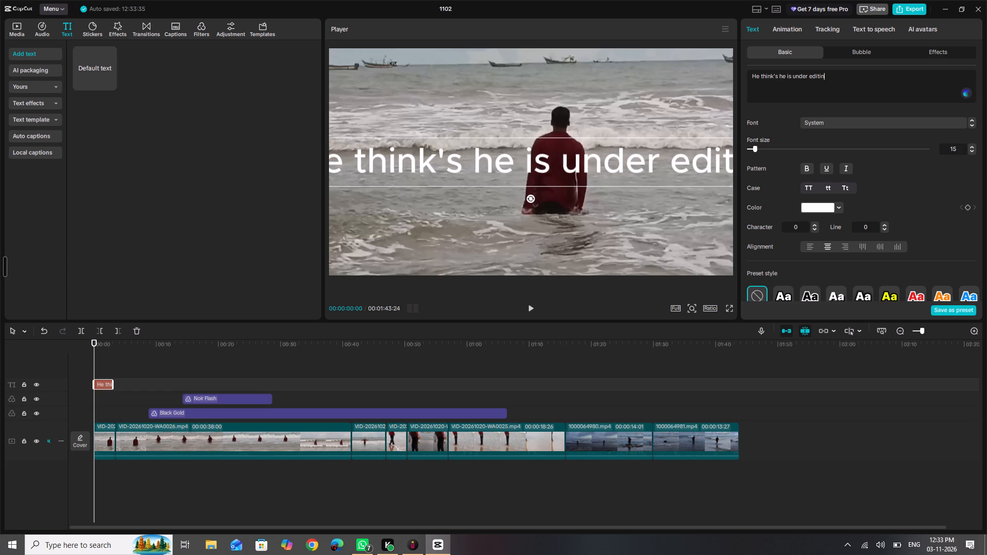
pyautogui.press('BackSpace')
pyautogui.press('BackSpace')
pyautogui.press('BackSpace')
pyautogui.press('BackSpace')
pyautogui.press('BackSpace')
pyautogui.press('BackSpace')
pyautogui.press('BackSpace')
pyautogui.press('BackSpace')
pyautogui.press('BackSpace')
pyautogui.press('BackSpace')
pyautogui.press('BackSpace')
pyautogui.press('BackSpace')
pyautogui.press('BackSpace')
pyautogui.press('BackSpace')
pyautogui.press('BackSpace')
pyautogui.press('BackSpace')
pyautogui.press('BackSpace')
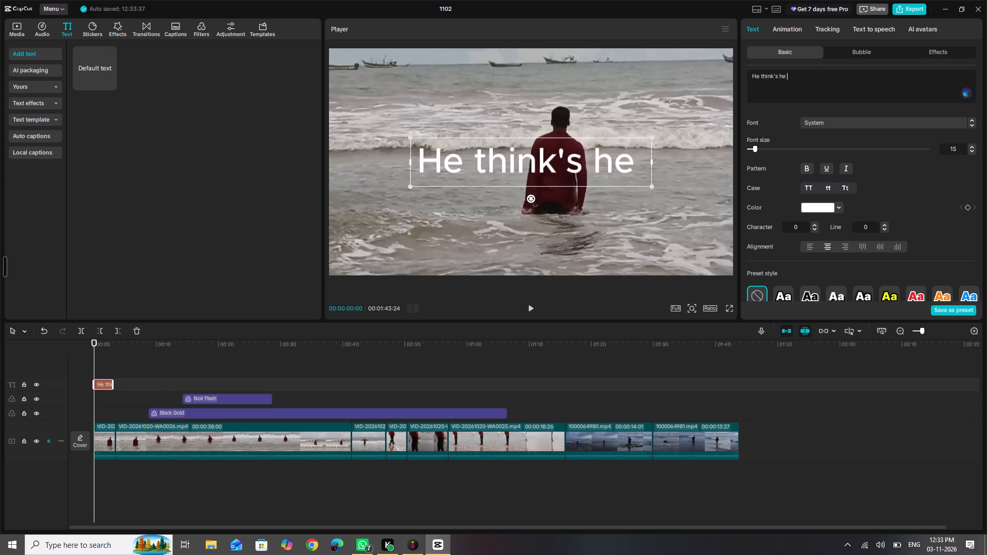
pyautogui.press('BackSpace')
pyautogui.press('BackSpace')
pyautogui.press('BackSpace')
pyautogui.press('BackSpace')
pyautogui.press('BackSpace')
pyautogui.press('BackSpace')
pyautogui.press('BackSpace')
pyautogui.press('BackSpace')
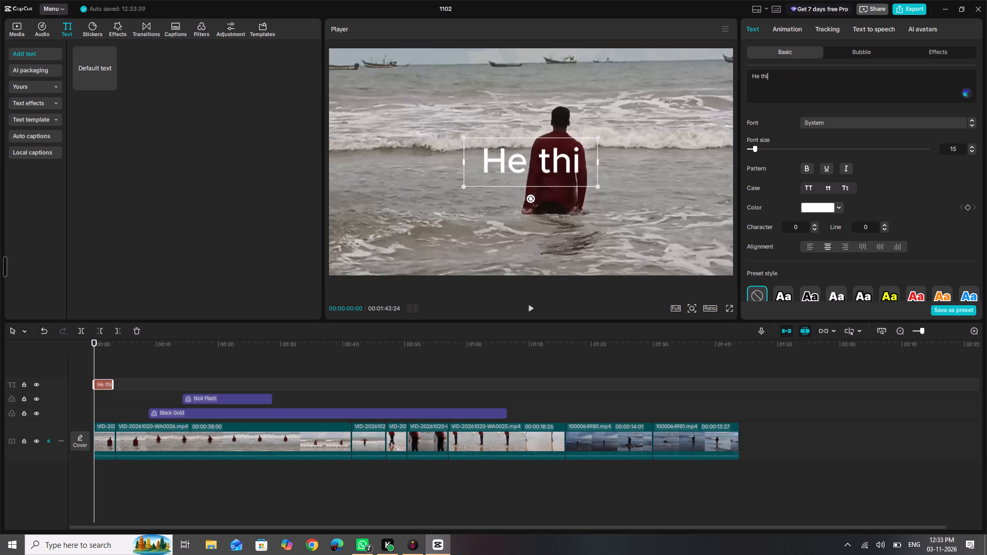
pyautogui.press('BackSpace')
pyautogui.press('BackSpace')
pyautogui.press('BackSpace')
pyautogui.press('BackSpace')
pyautogui.press('BackSpace')
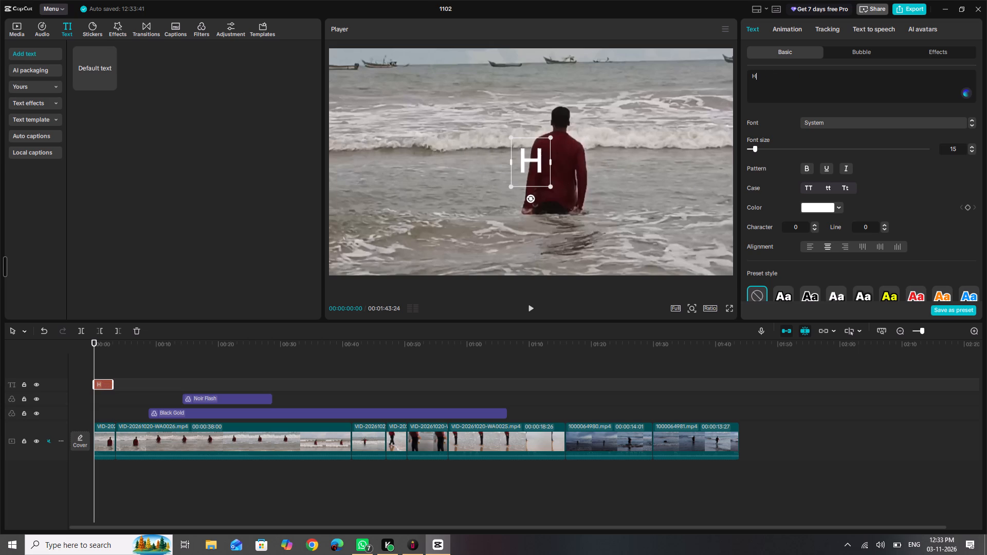
pyautogui.press('BackSpace')
pyautogui.press('BackSpace')
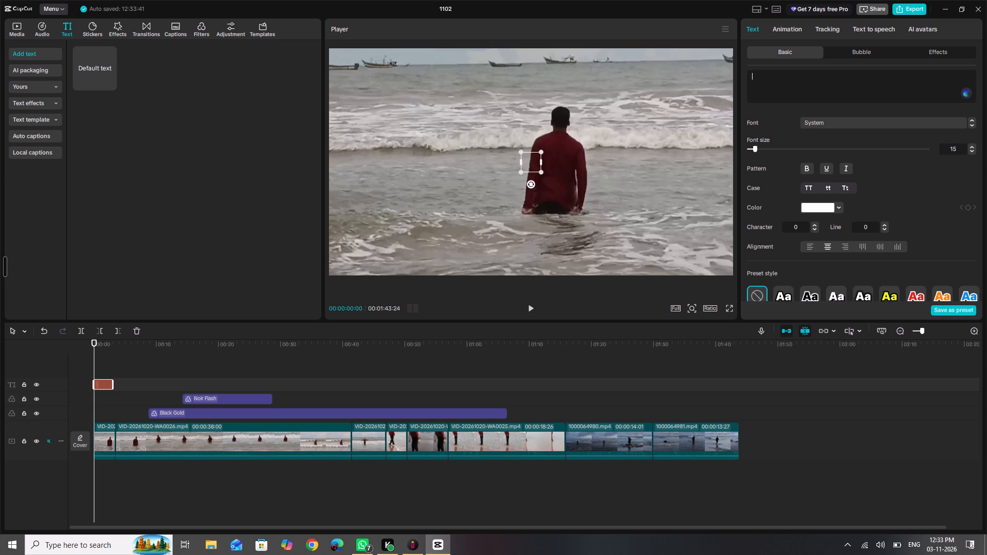
# Enter "bro thinks he is in edit or somthing" as the opening caption's wording.
pyautogui.write('bro thinks')
pyautogui.press('space')
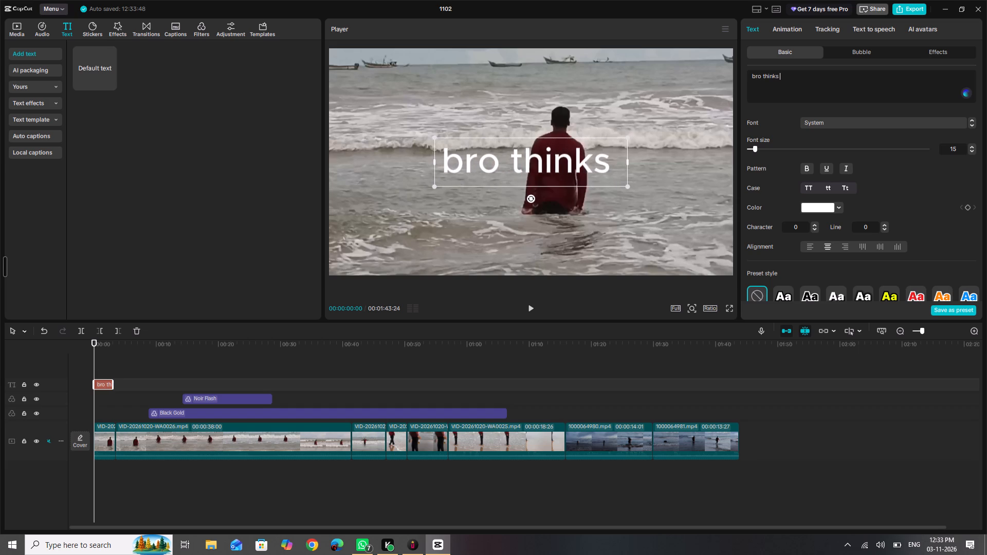
pyautogui.write('he si')
pyautogui.press('BackSpace')
pyautogui.press('BackSpace')
pyautogui.write('is')
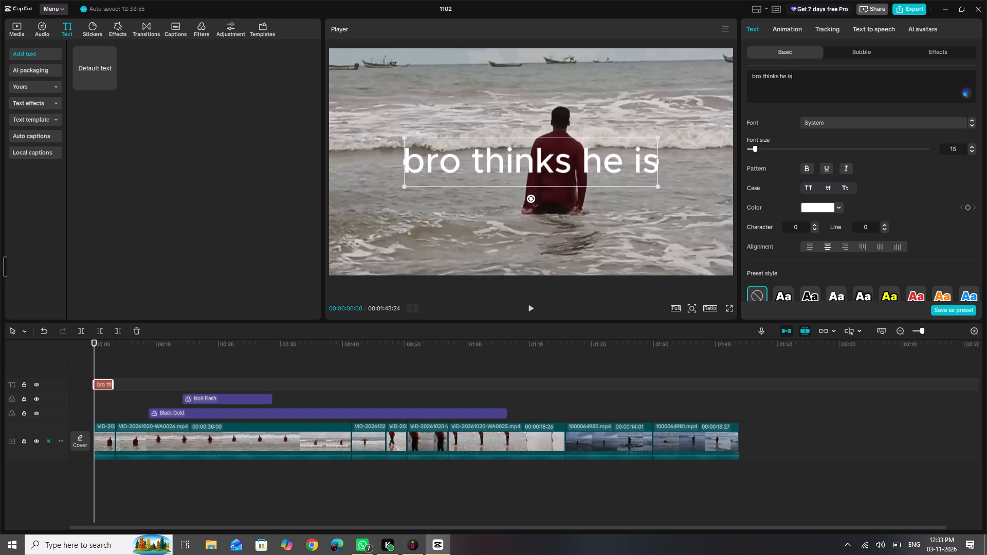
pyautogui.press('space')
pyautogui.write('in')
pyautogui.press('space')
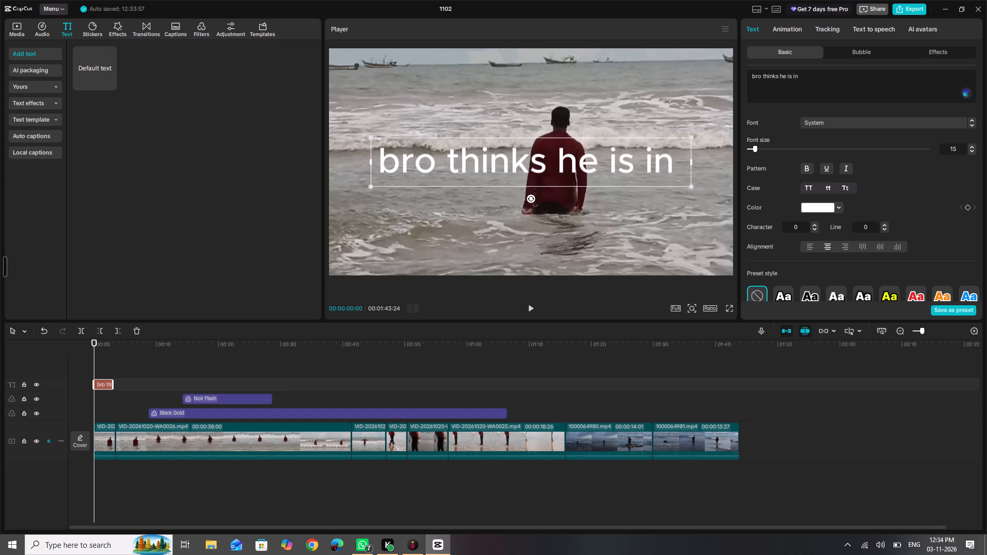
pyautogui.write('edit')
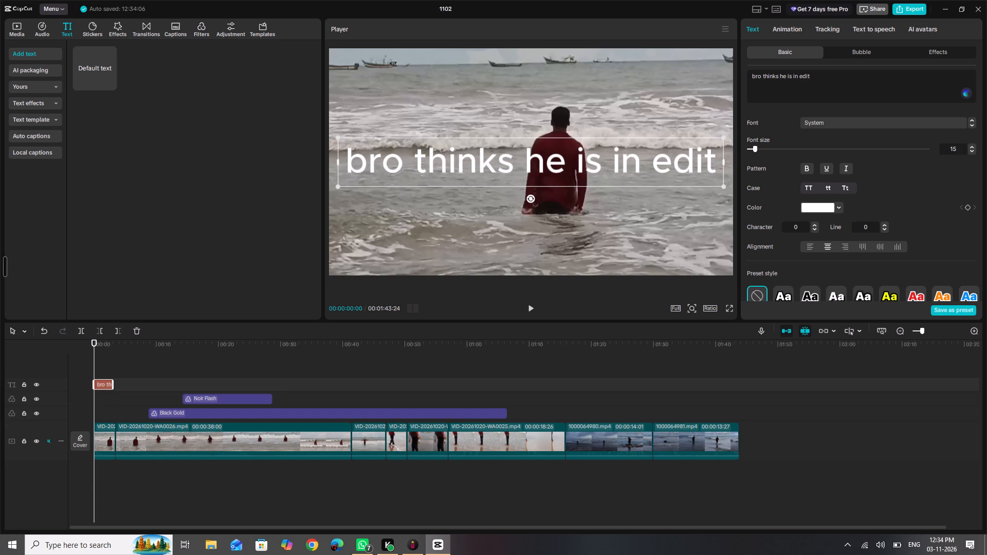
pyautogui.press('space')
pyautogui.write('or somthing')
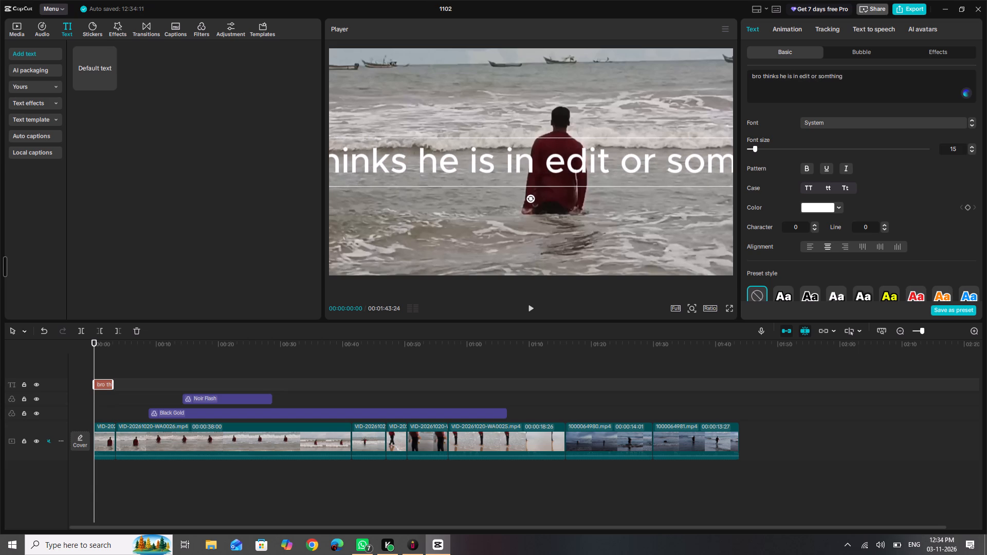
pyautogui.click(645, 143)
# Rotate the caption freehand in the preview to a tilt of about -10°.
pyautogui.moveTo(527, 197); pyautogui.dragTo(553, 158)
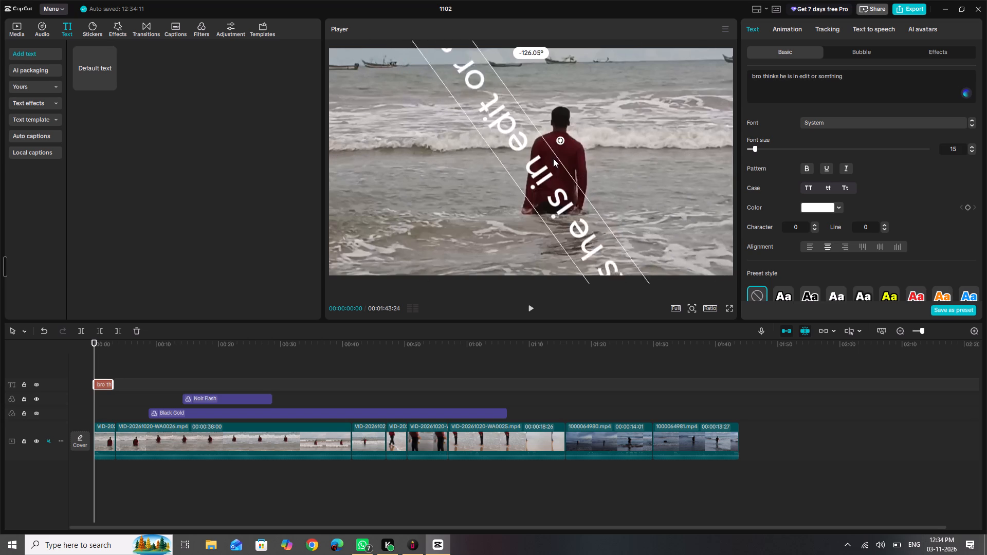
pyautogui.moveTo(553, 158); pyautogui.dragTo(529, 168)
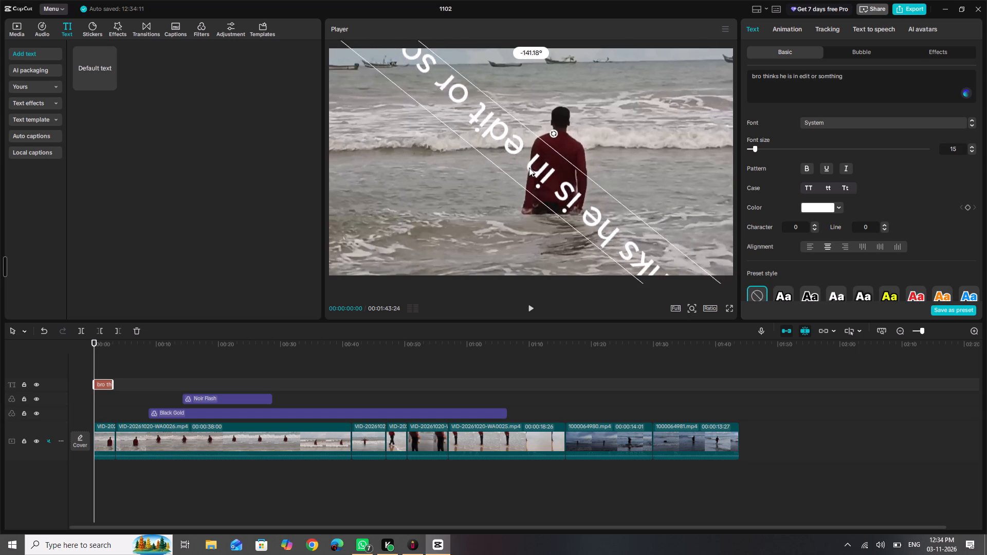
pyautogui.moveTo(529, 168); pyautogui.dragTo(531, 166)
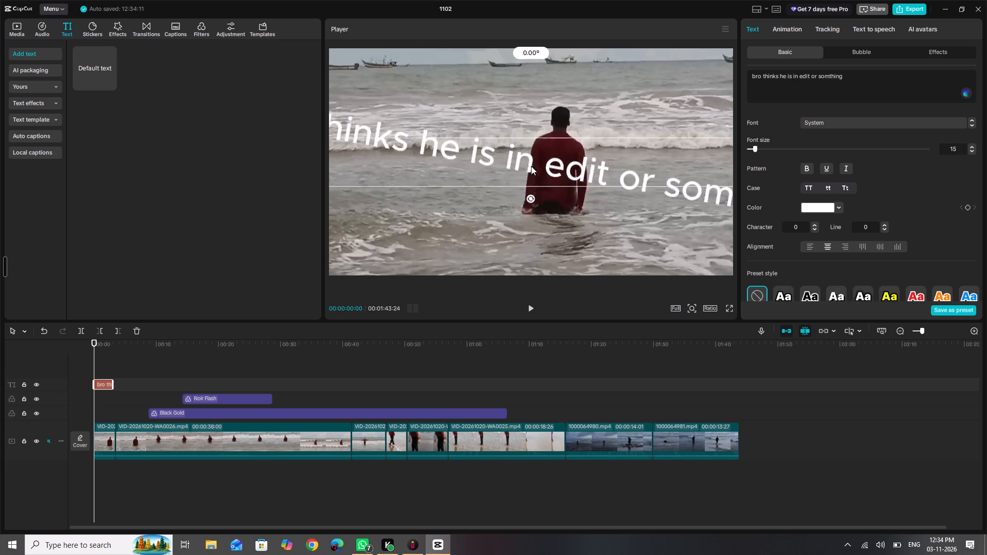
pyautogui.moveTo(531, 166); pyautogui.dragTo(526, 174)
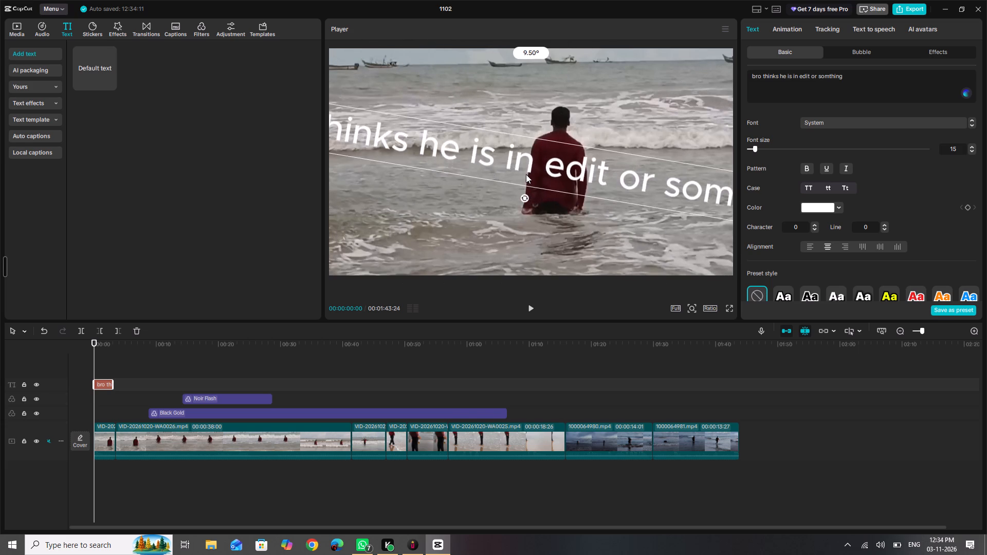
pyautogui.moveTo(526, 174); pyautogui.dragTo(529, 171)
# Shrink the caption to about 39% scale and place it above the man's head, at about X 129, Y 731.
pyautogui.moveTo(592, 171); pyautogui.dragTo(336, 220)
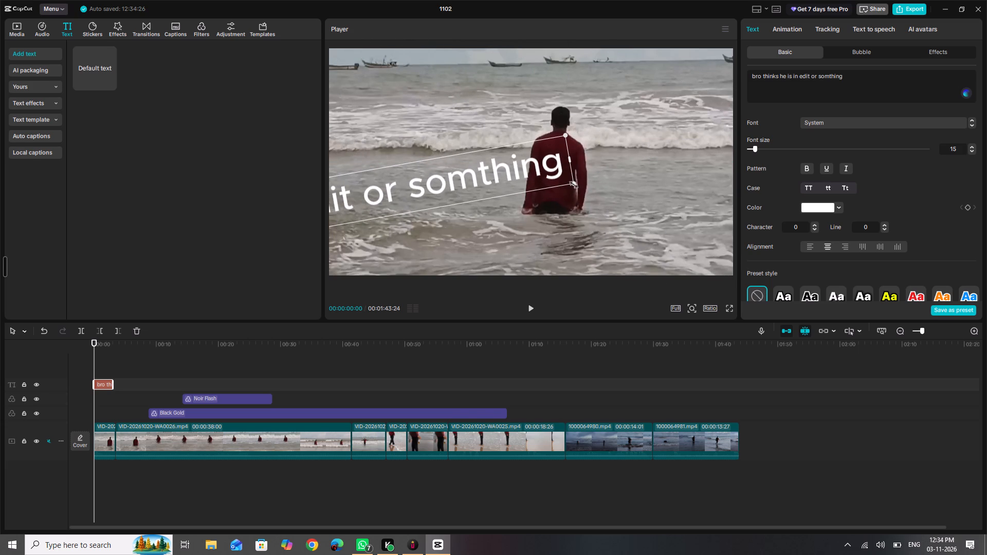
pyautogui.click(569, 186)
pyautogui.click(549, 171)
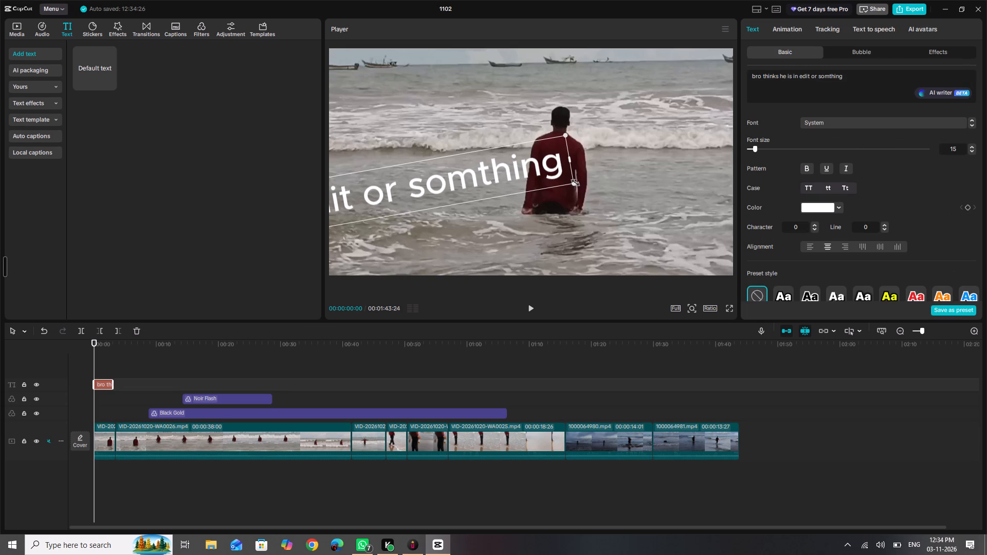
pyautogui.moveTo(573, 181); pyautogui.dragTo(307, 208)
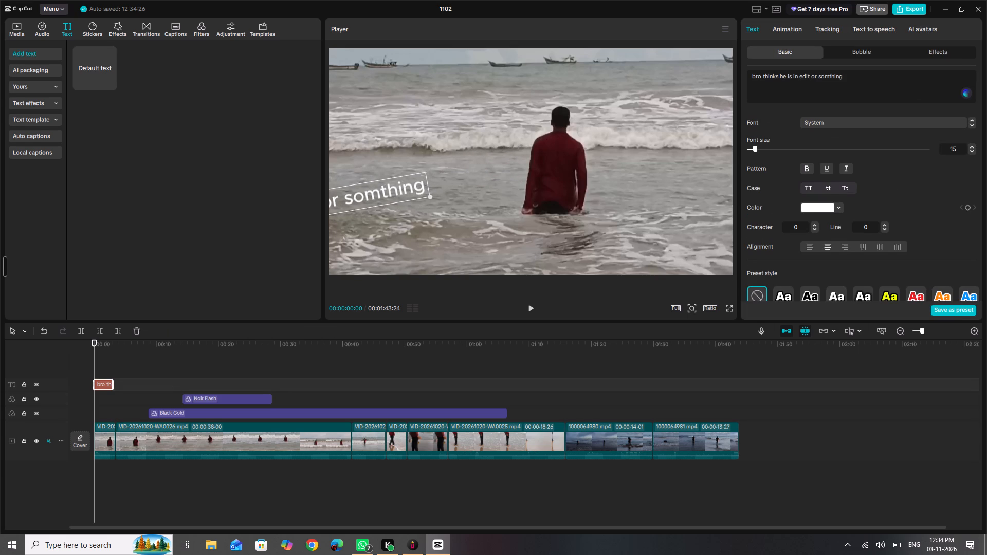
pyautogui.moveTo(307, 208); pyautogui.dragTo(248, 230)
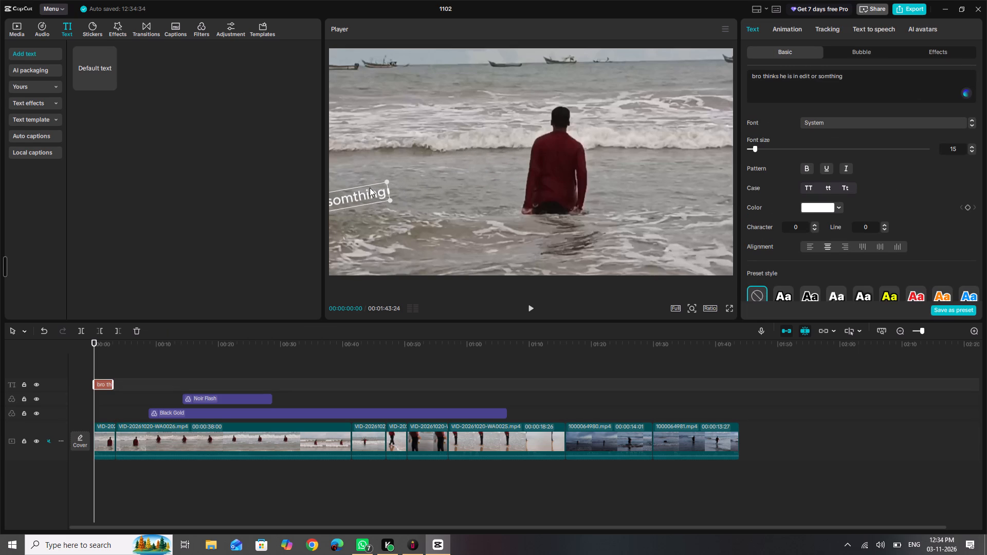
pyautogui.moveTo(363, 193); pyautogui.dragTo(633, 67)
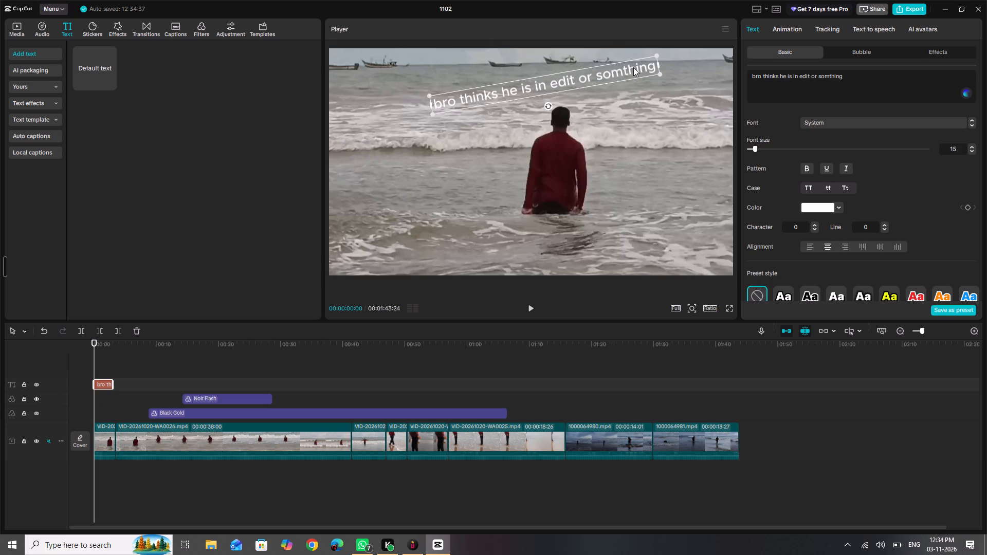
# Set the caption's plane rotation to 0° so the text is level.
pyautogui.scroll(-2, 813, 176)
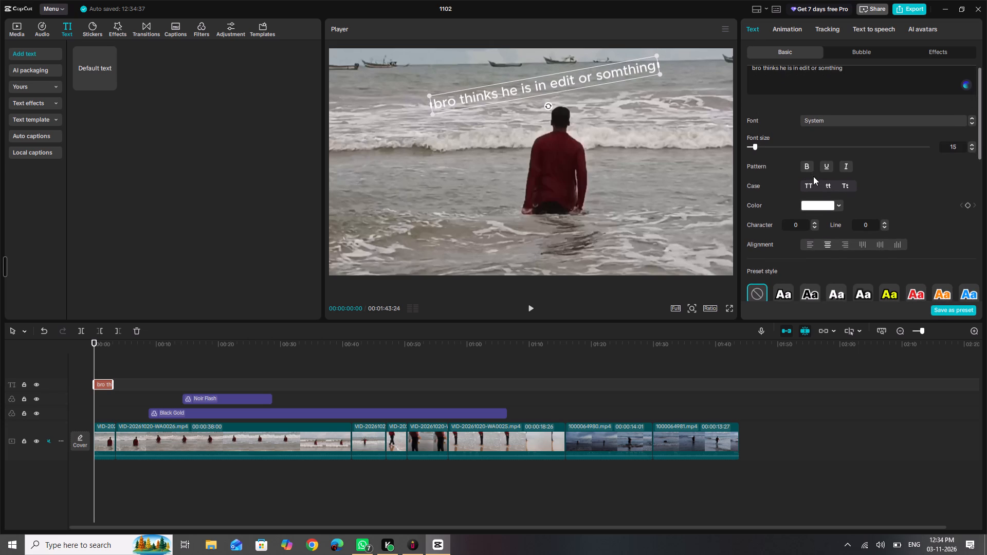
pyautogui.scroll(-4, 813, 176)
pyautogui.scroll(14, 813, 176)
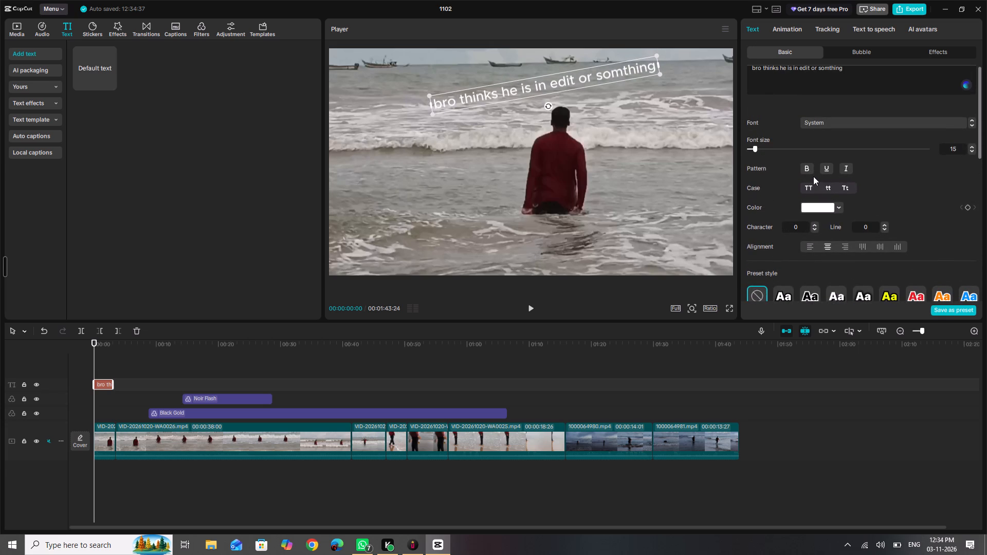
pyautogui.scroll(3, 813, 176)
pyautogui.scroll(-9, 883, 200)
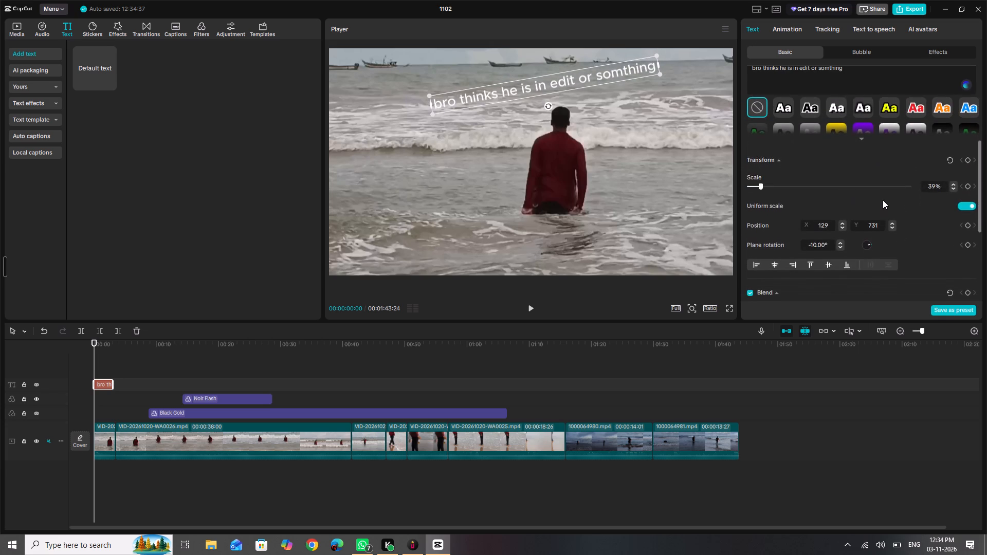
pyautogui.scroll(-6, 883, 200)
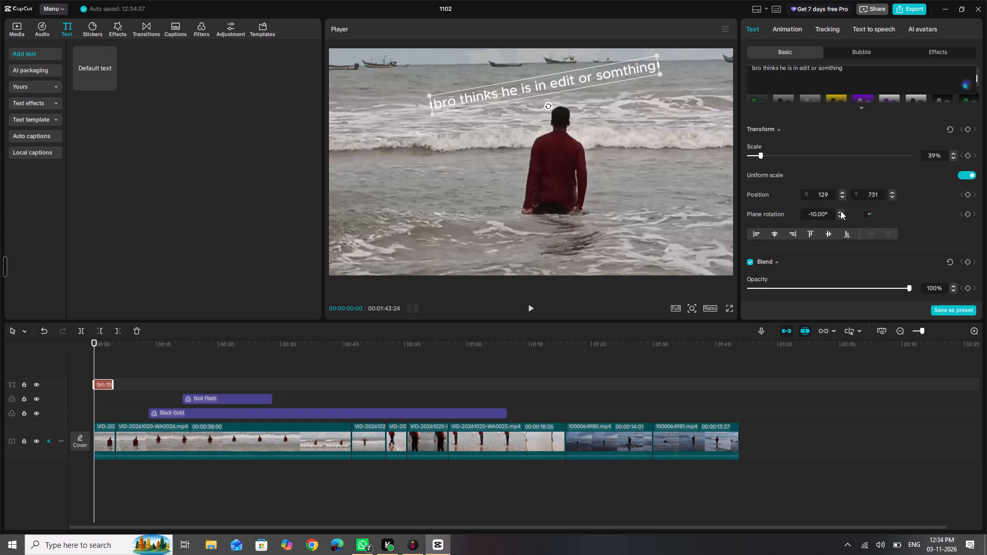
pyautogui.click(840, 211)
pyautogui.tripleClick(840, 211)
pyautogui.click(840, 211)
pyautogui.doubleClick(840, 211)
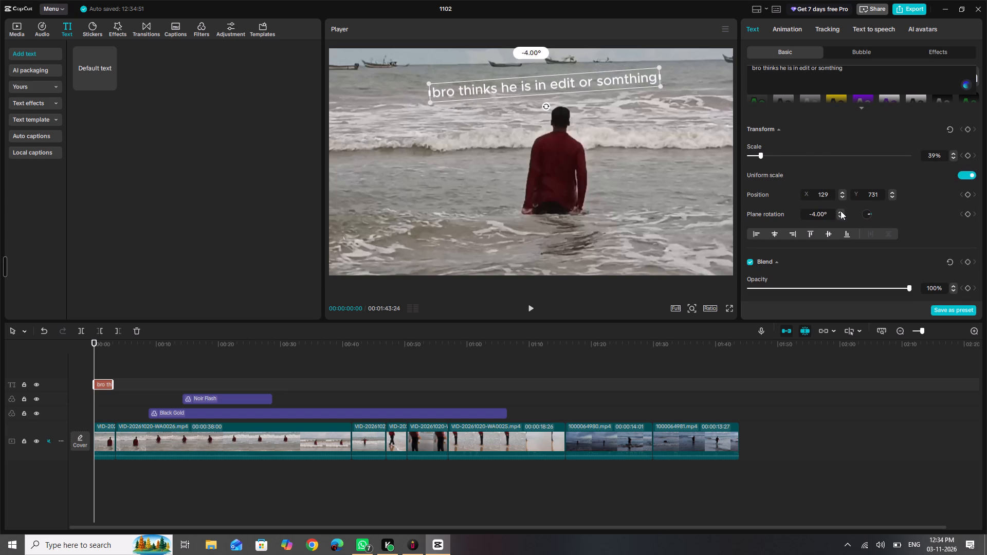
pyautogui.click(840, 211)
pyautogui.doubleClick(840, 211)
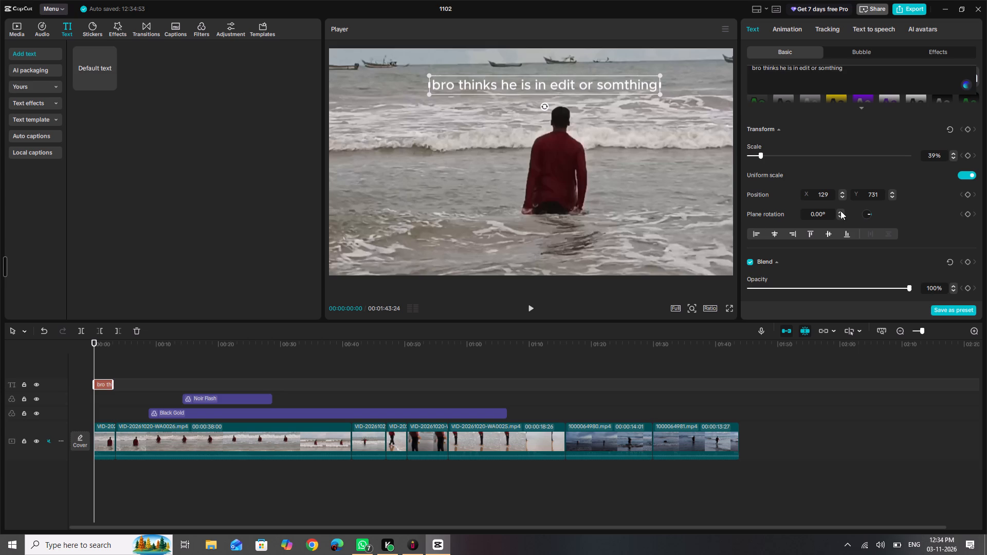
# Reposition the caption over the sea just above the man's head, slightly closer to the frame's horizontal centre.
pyautogui.click(662, 235)
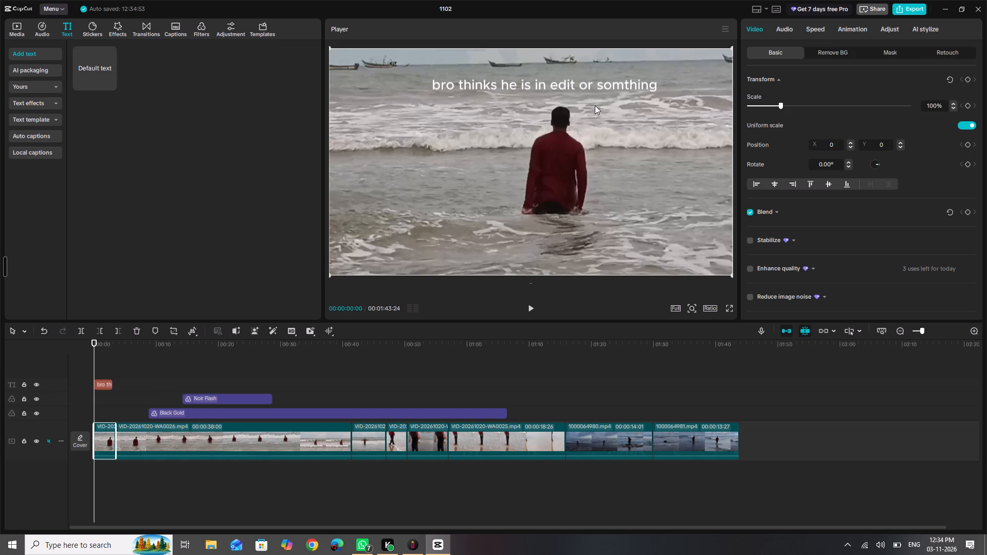
pyautogui.click(588, 86)
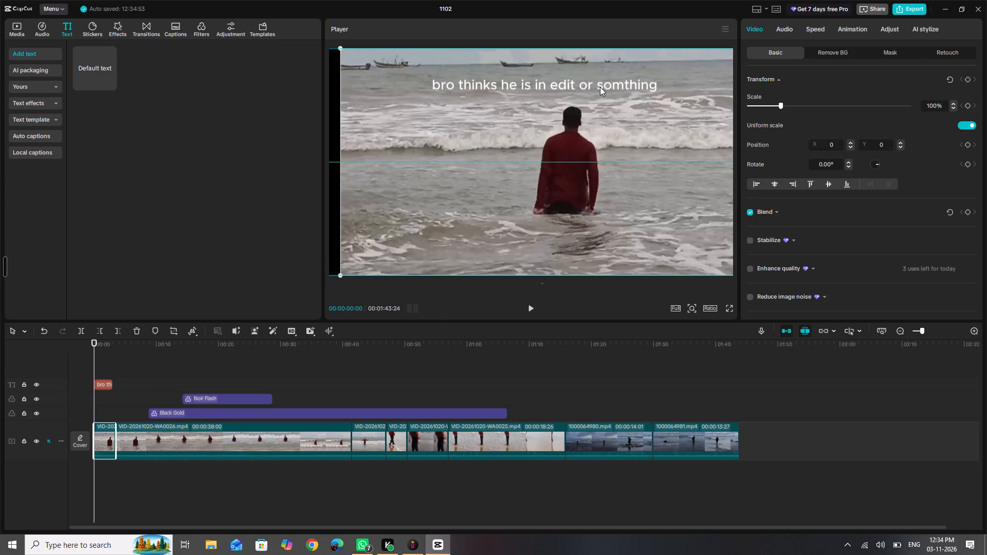
pyautogui.click(588, 85)
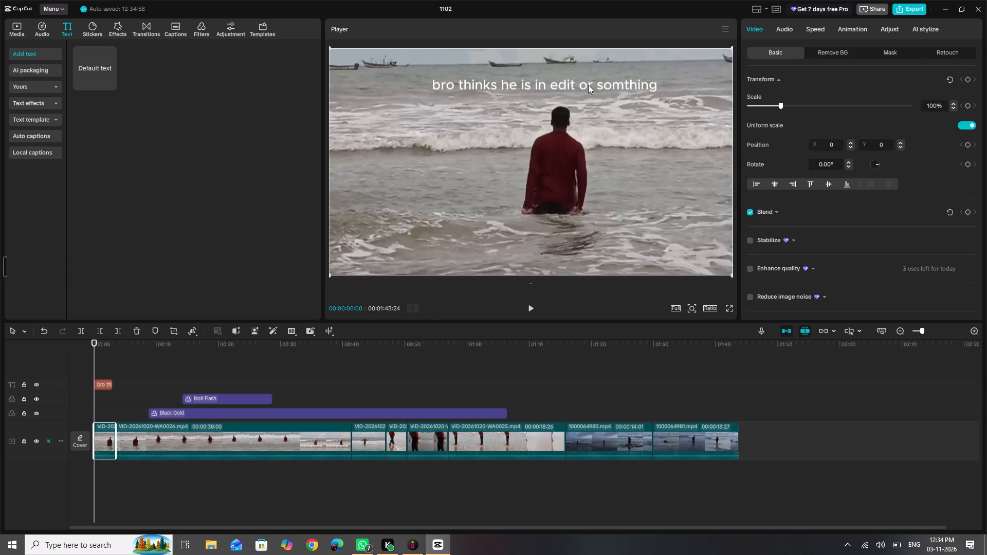
pyautogui.click(588, 85)
pyautogui.moveTo(591, 82); pyautogui.dragTo(582, 80)
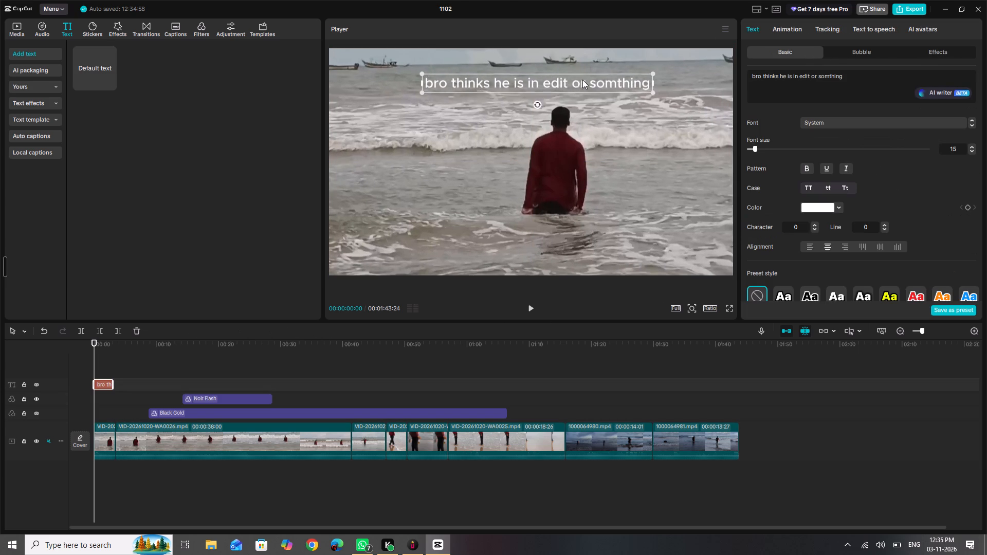
pyautogui.moveTo(582, 80); pyautogui.dragTo(585, 61)
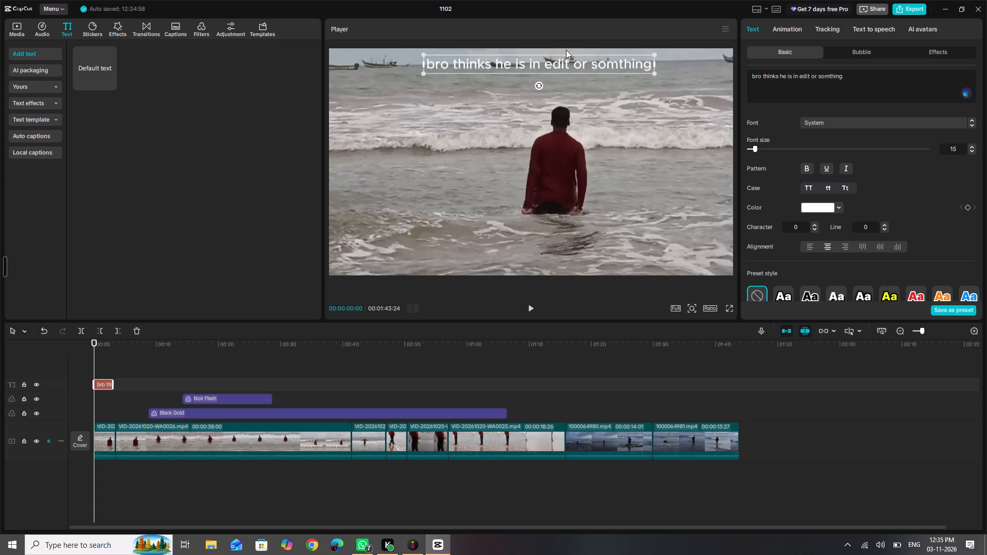
pyautogui.moveTo(566, 63); pyautogui.dragTo(563, 86)
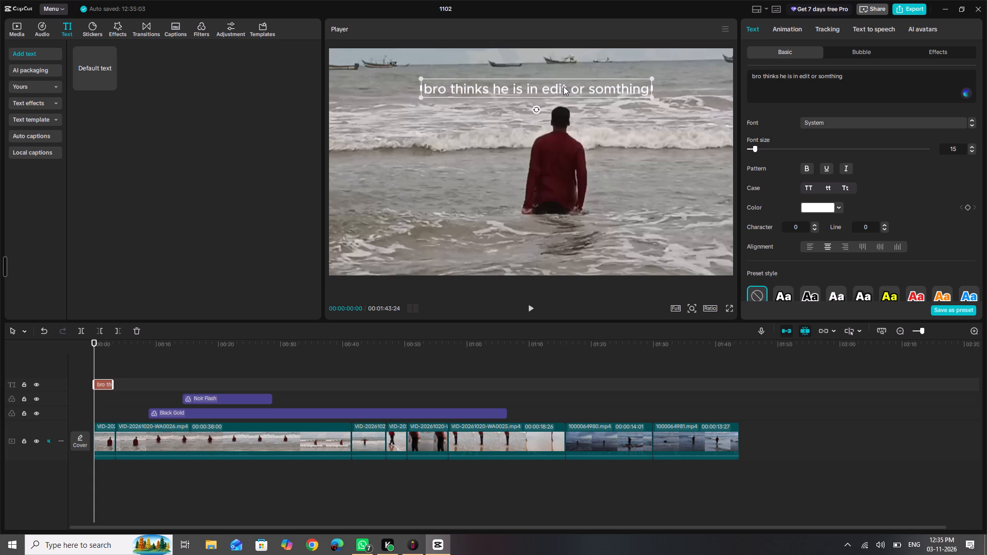
pyautogui.moveTo(563, 86); pyautogui.dragTo(563, 86)
pyautogui.click(620, 86)
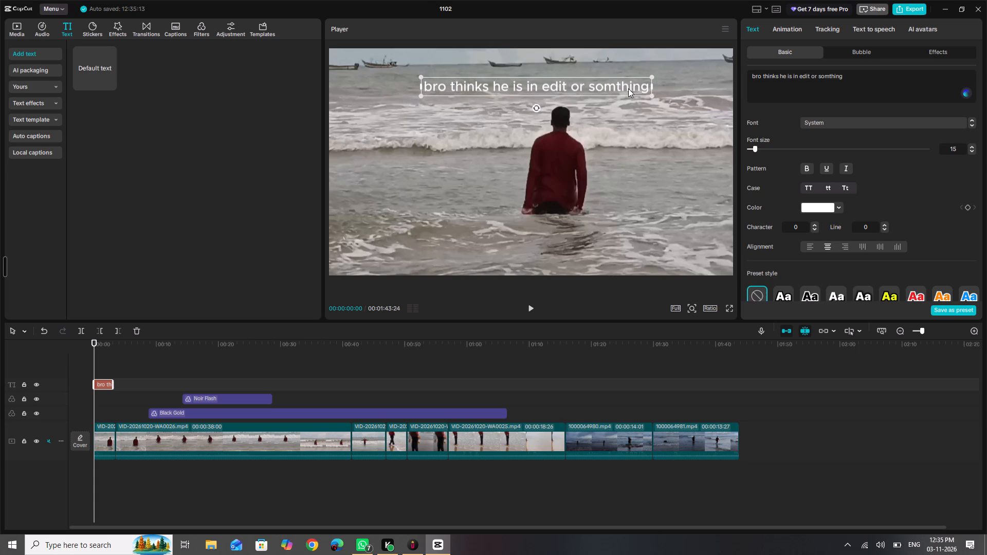
# Try several preset text styles on the caption and keep the white text with a black outline.
pyautogui.click(828, 245)
pyautogui.click(863, 298)
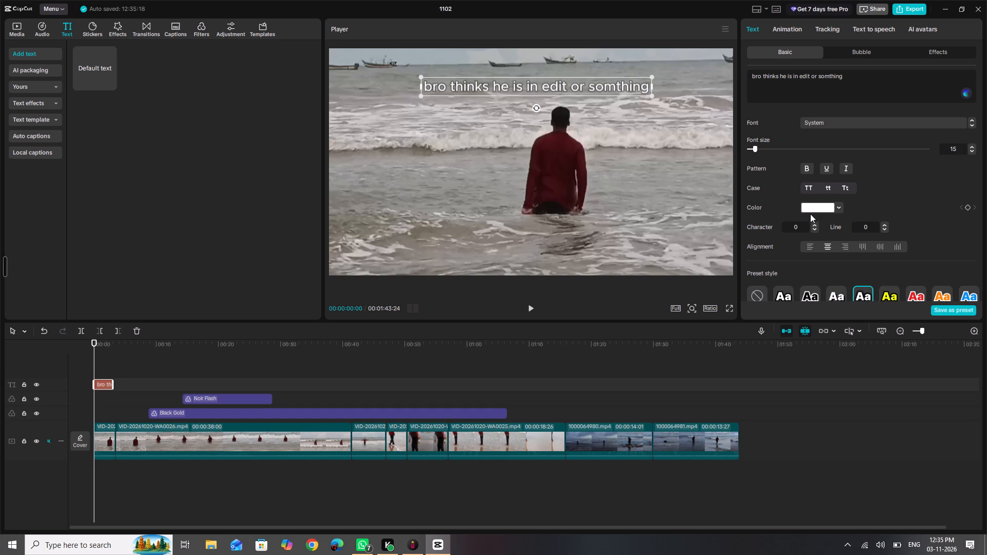
pyautogui.scroll(-5, 853, 227)
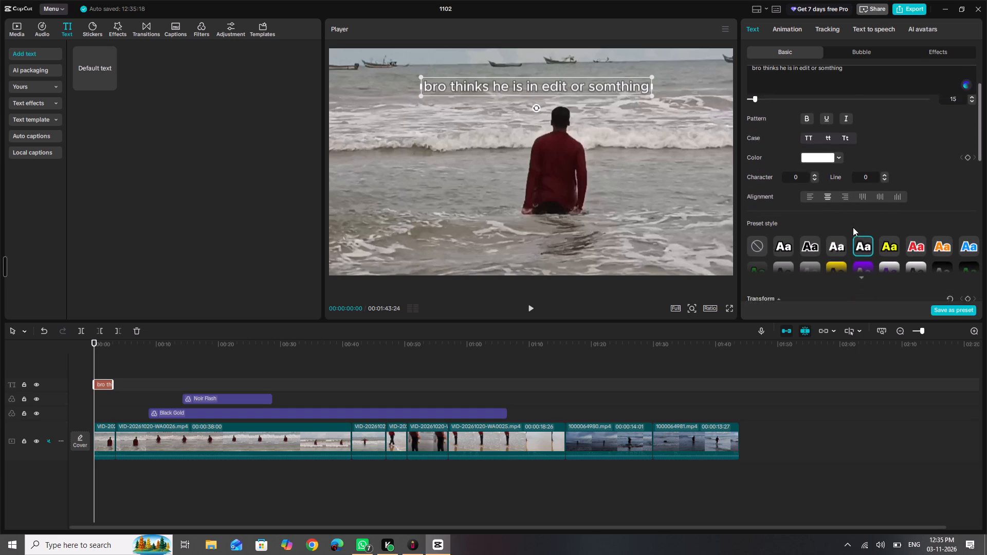
pyautogui.scroll(-6, 853, 227)
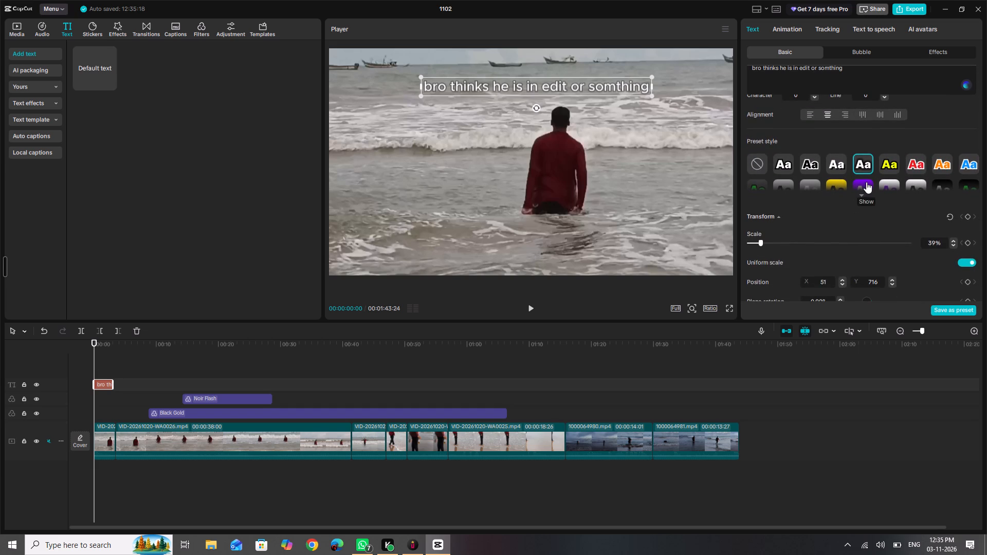
pyautogui.click(861, 197)
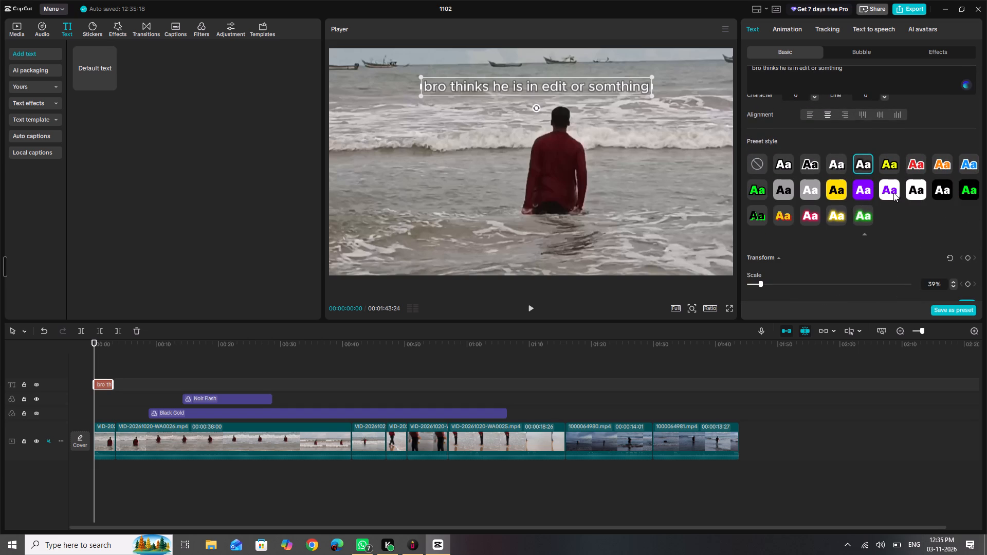
pyautogui.click(832, 168)
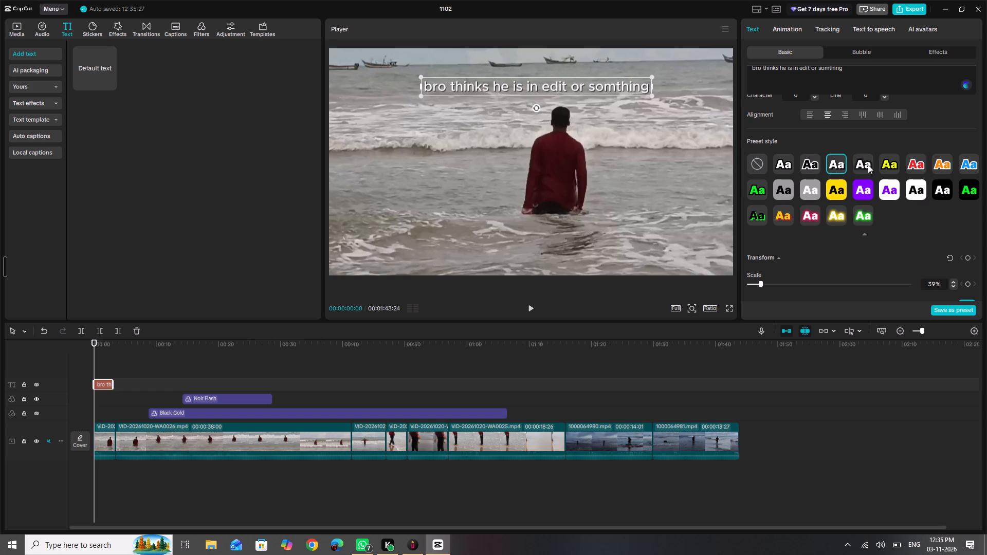
pyautogui.click(868, 164)
pyautogui.click(810, 164)
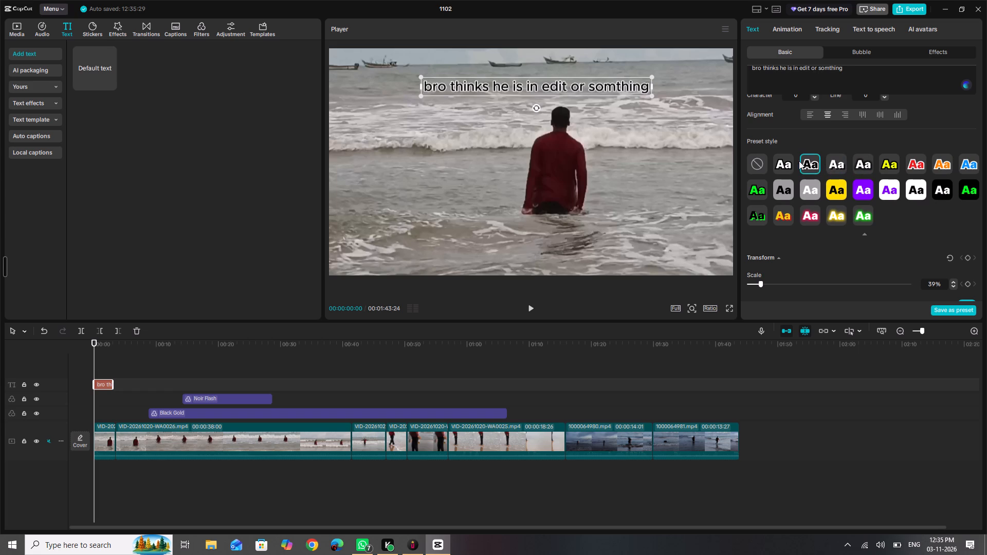
pyautogui.click(784, 162)
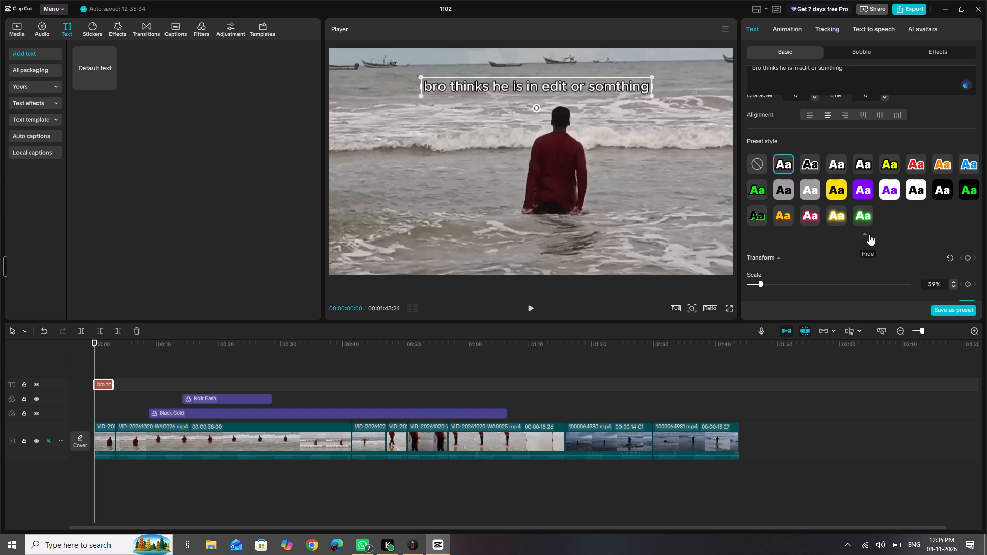
# Increase the thickness of the caption's black stroke to 43.
pyautogui.scroll(-11, 833, 180)
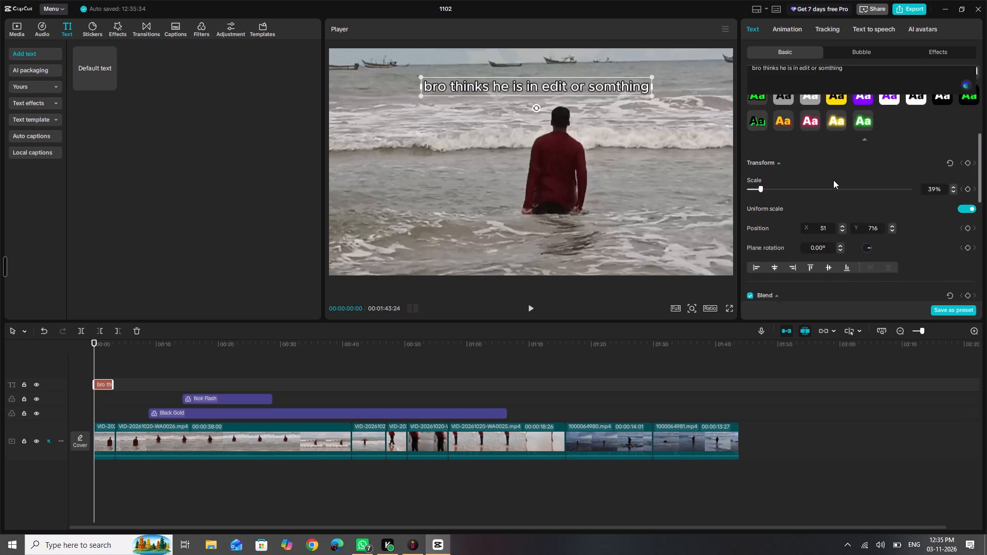
pyautogui.scroll(-14, 833, 180)
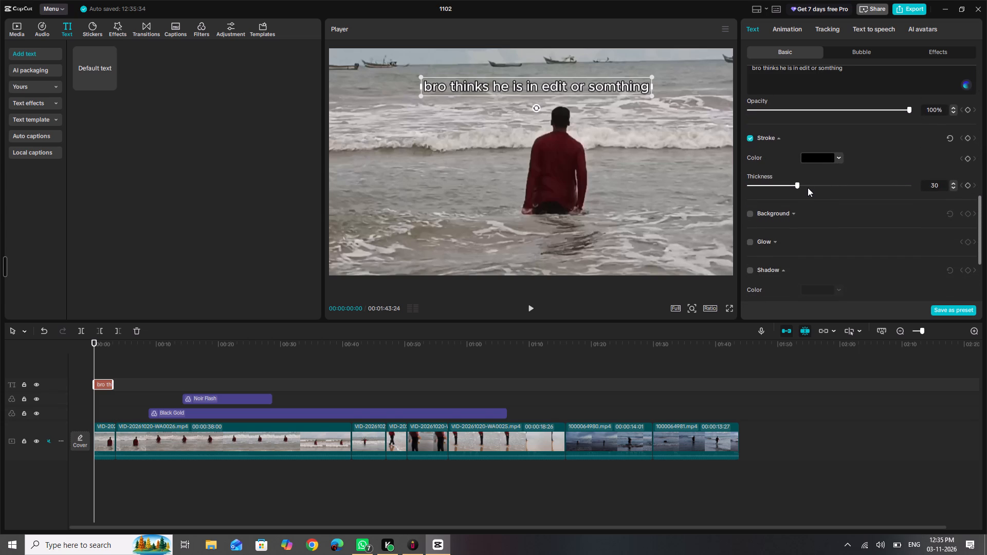
pyautogui.moveTo(797, 184); pyautogui.dragTo(849, 189)
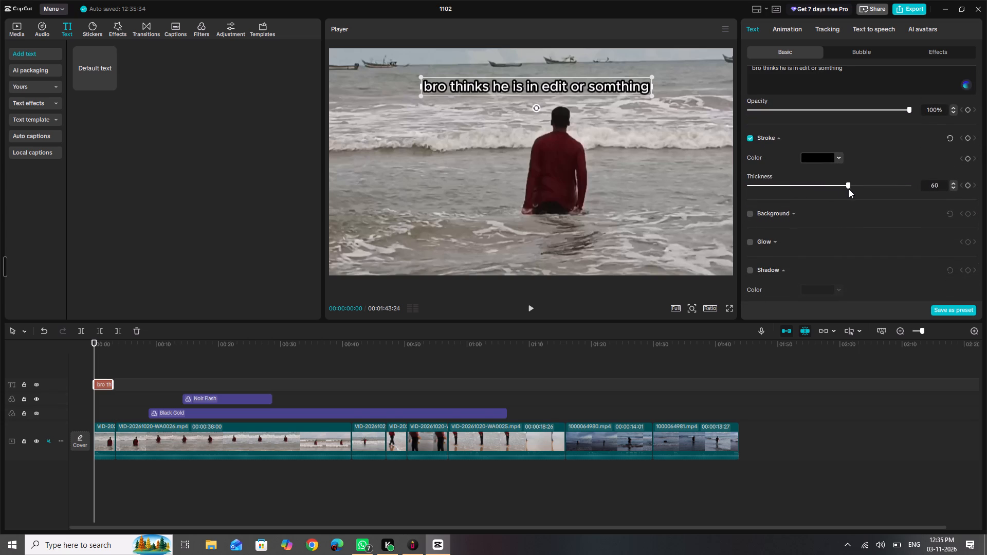
pyautogui.moveTo(849, 189); pyautogui.dragTo(816, 194)
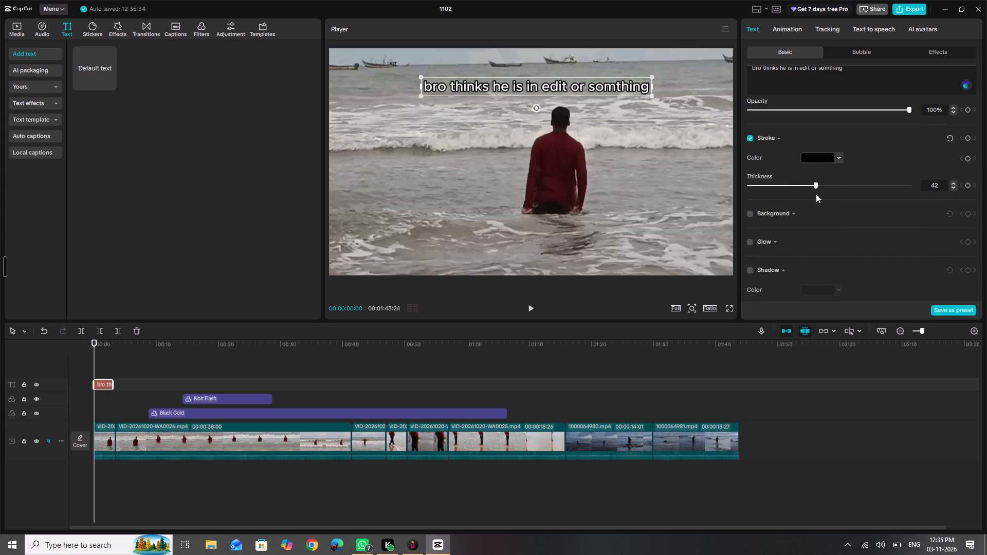
pyautogui.moveTo(816, 194); pyautogui.dragTo(818, 193)
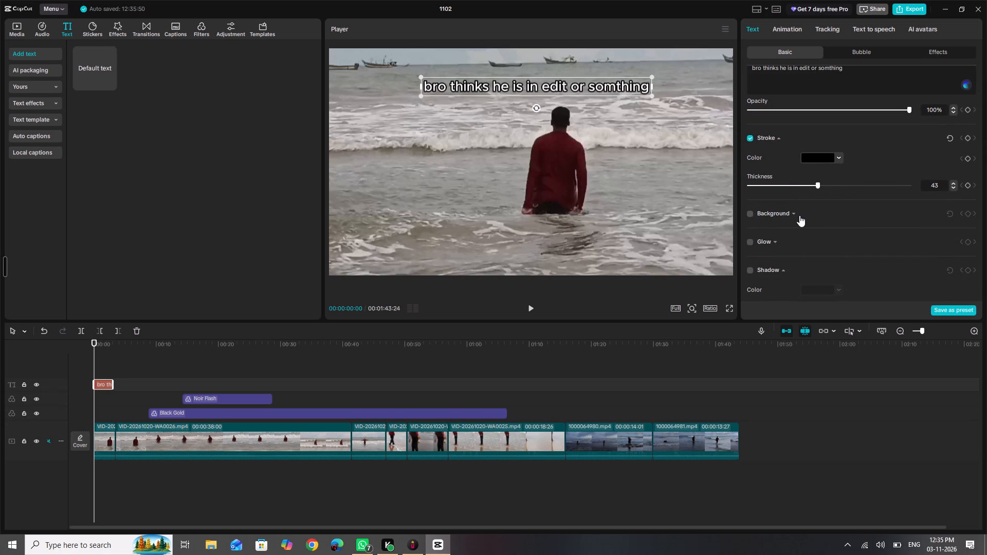
# Enable a black glow on the caption, compare the two glow styles, and keep the first, more widely spread one.
pyautogui.click(797, 212)
pyautogui.scroll(-8, 797, 212)
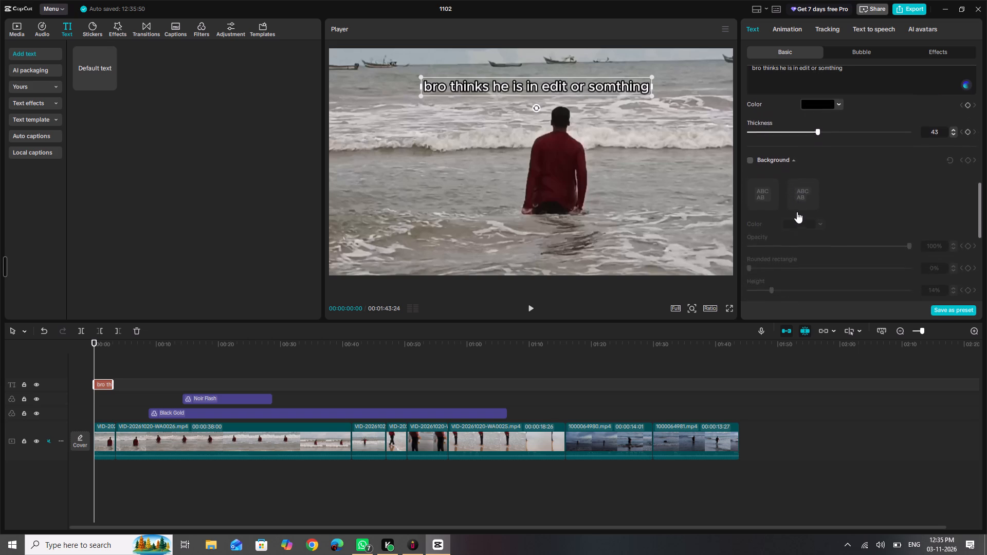
pyautogui.scroll(-3, 797, 212)
pyautogui.scroll(5, 797, 212)
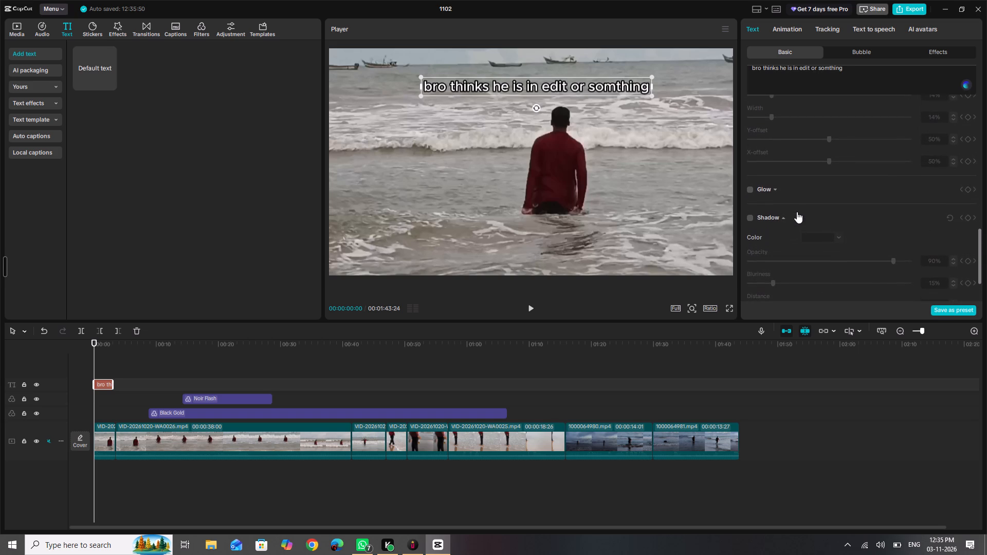
pyautogui.click(769, 190)
pyautogui.scroll(-1, 769, 190)
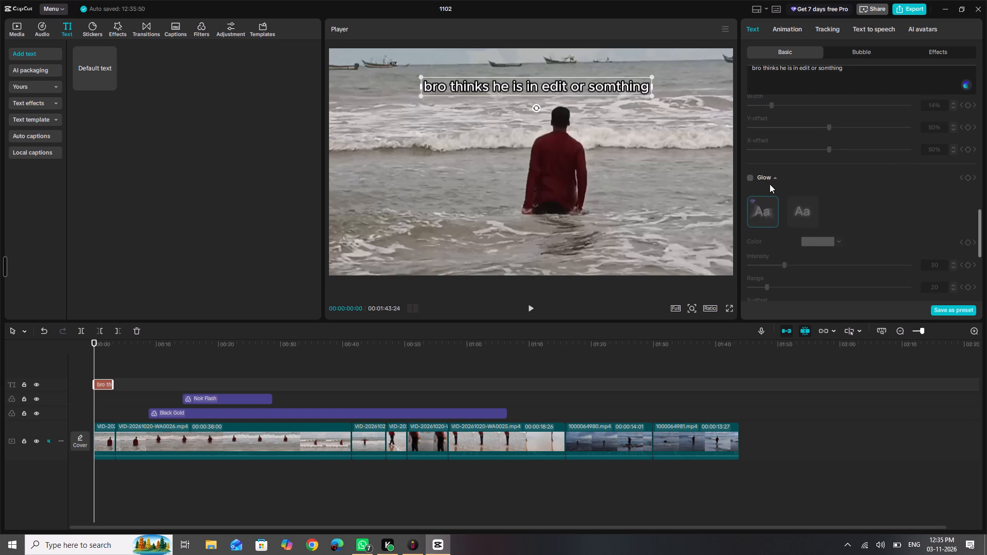
pyautogui.click(746, 180)
pyautogui.click(747, 180)
pyautogui.click(808, 213)
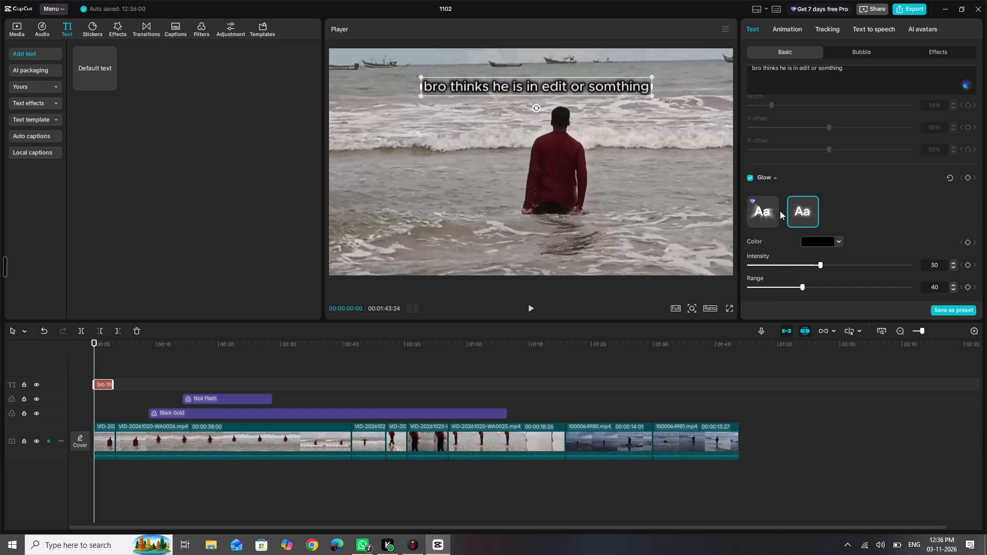
pyautogui.click(770, 213)
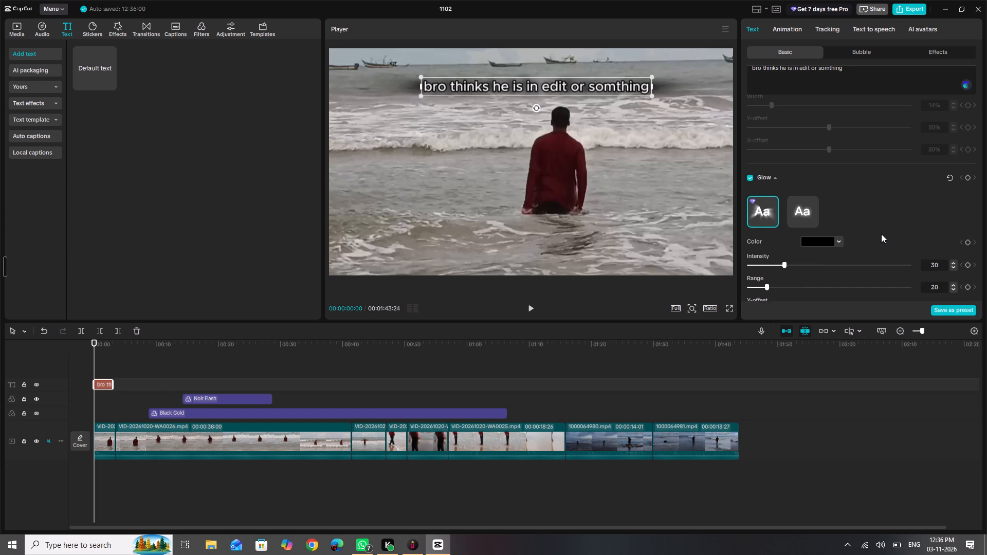
pyautogui.scroll(-5, 881, 234)
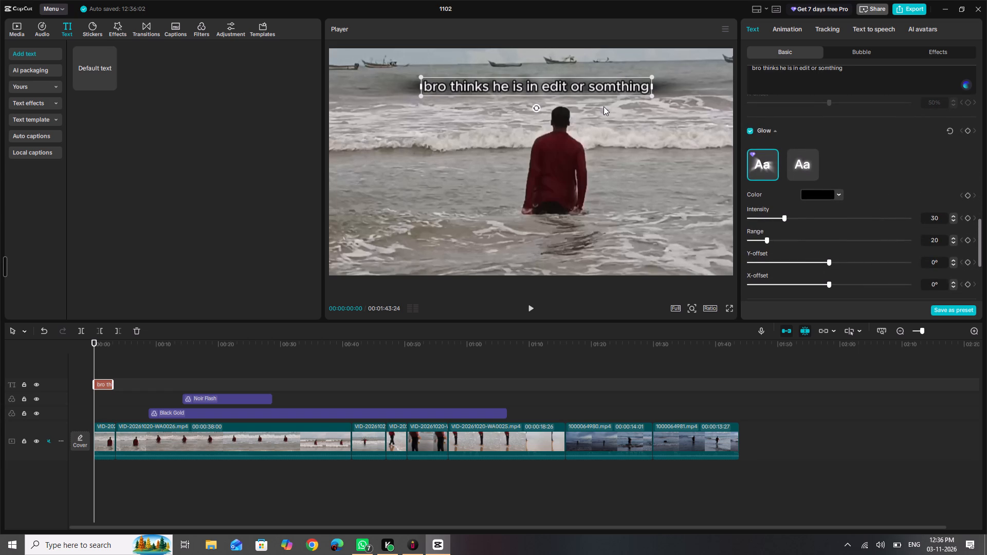
# Add a trailing space at the end of the caption text "bro thinks he is in edit or somthing".
pyautogui.click(632, 88)
pyautogui.scroll(5, 907, 162)
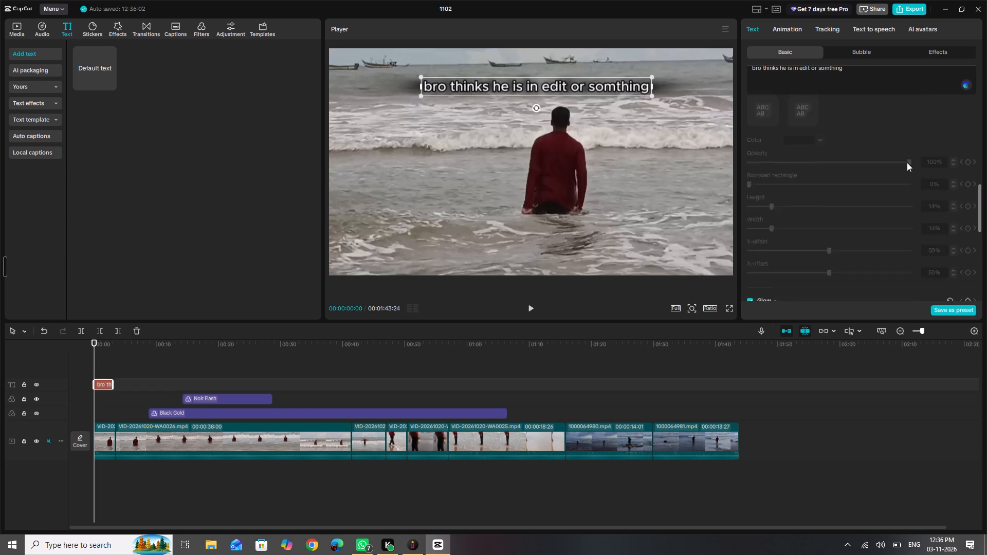
pyautogui.scroll(11, 907, 162)
pyautogui.click(858, 78)
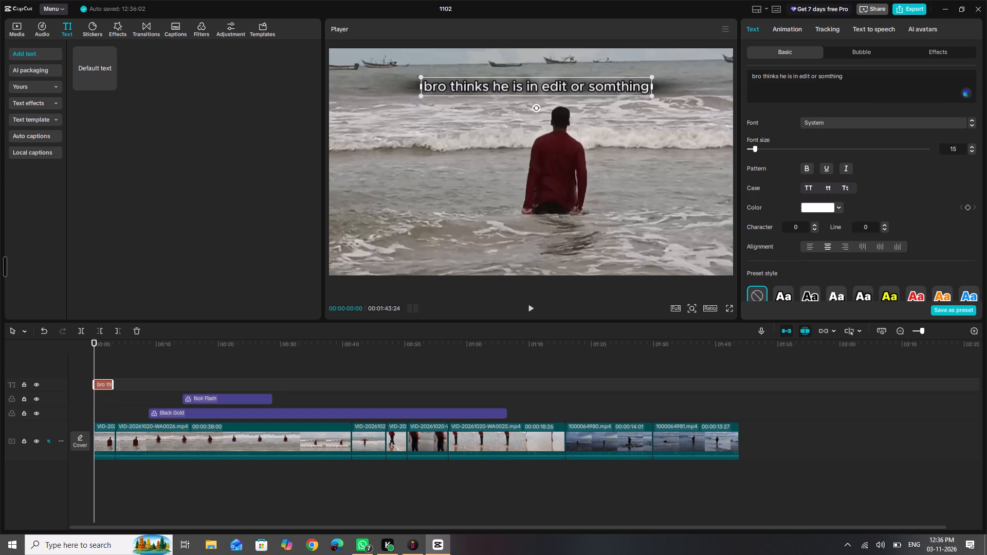
pyautogui.press('space')
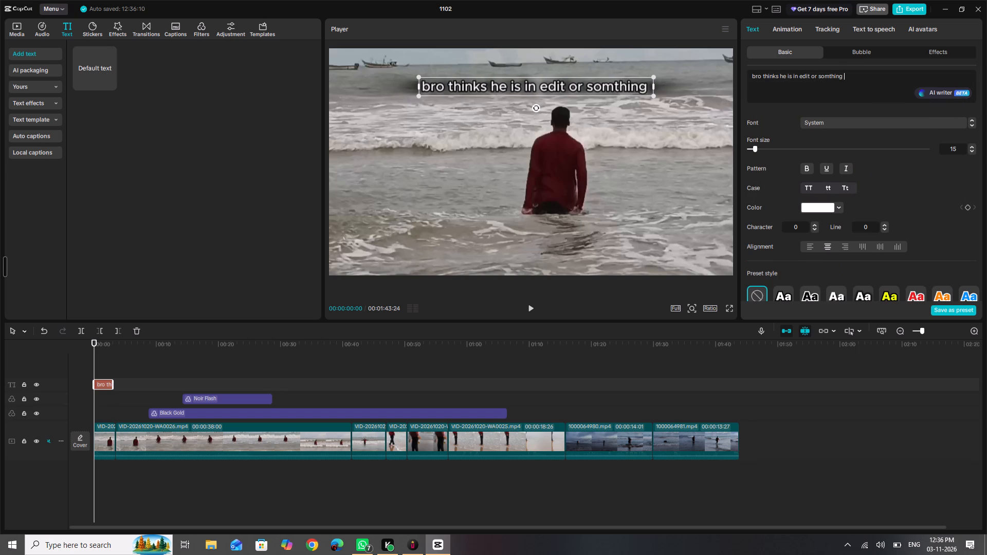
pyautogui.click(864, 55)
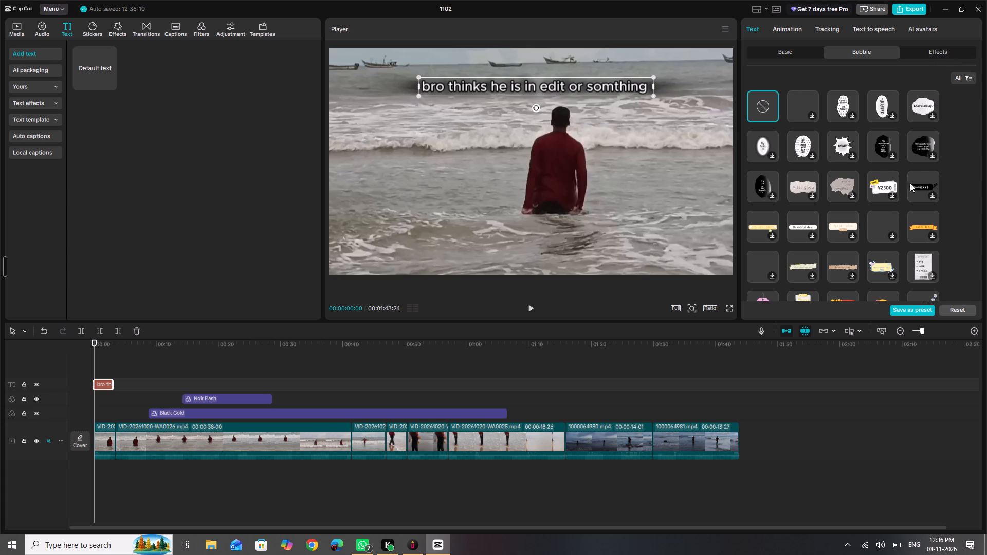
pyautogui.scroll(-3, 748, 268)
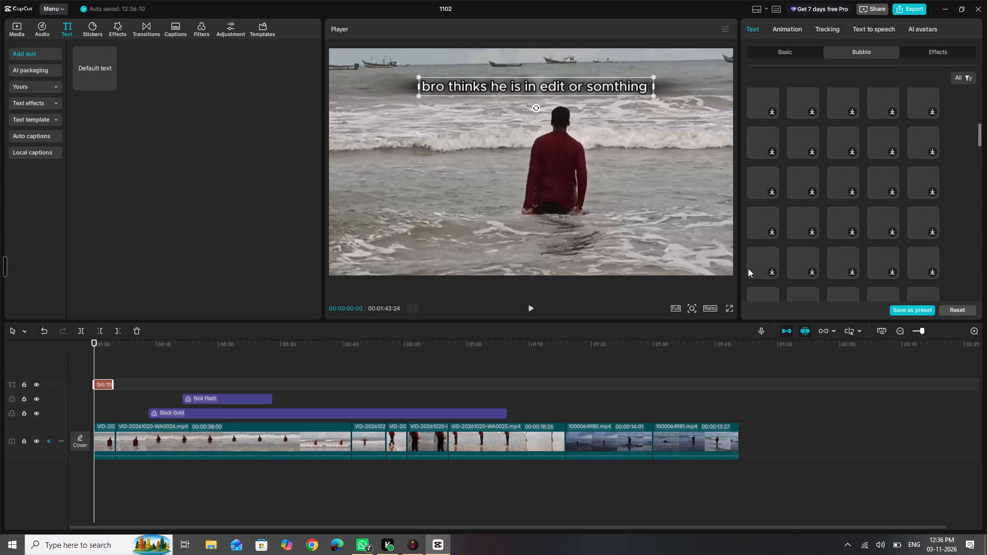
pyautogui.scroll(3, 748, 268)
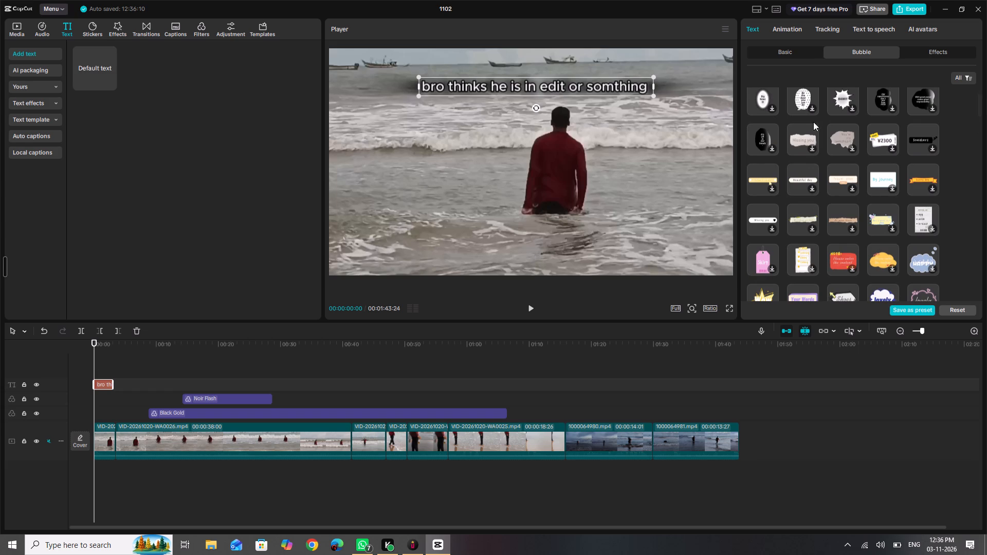
# Return to the caption's basic text settings and open the caption text for editing.
pyautogui.click(782, 53)
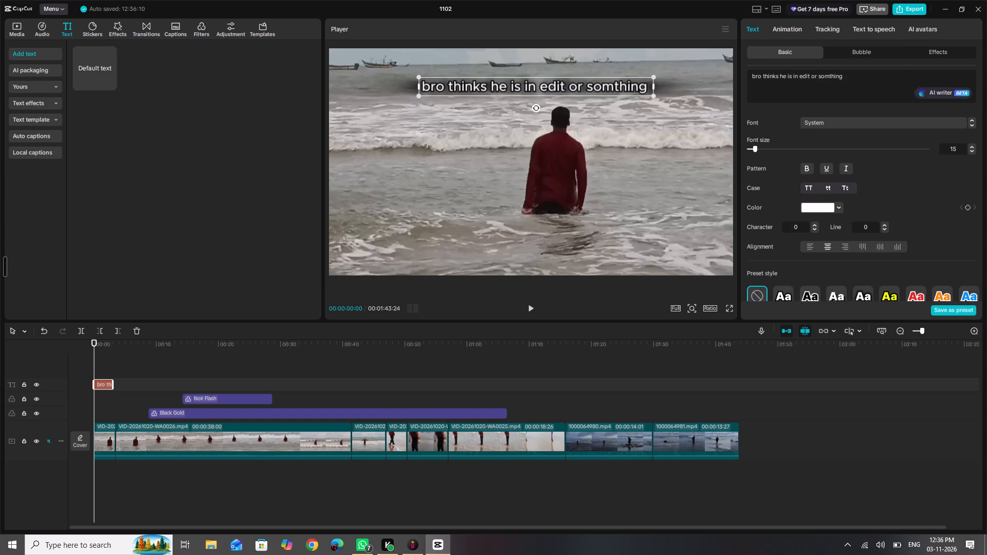
pyautogui.click(873, 82)
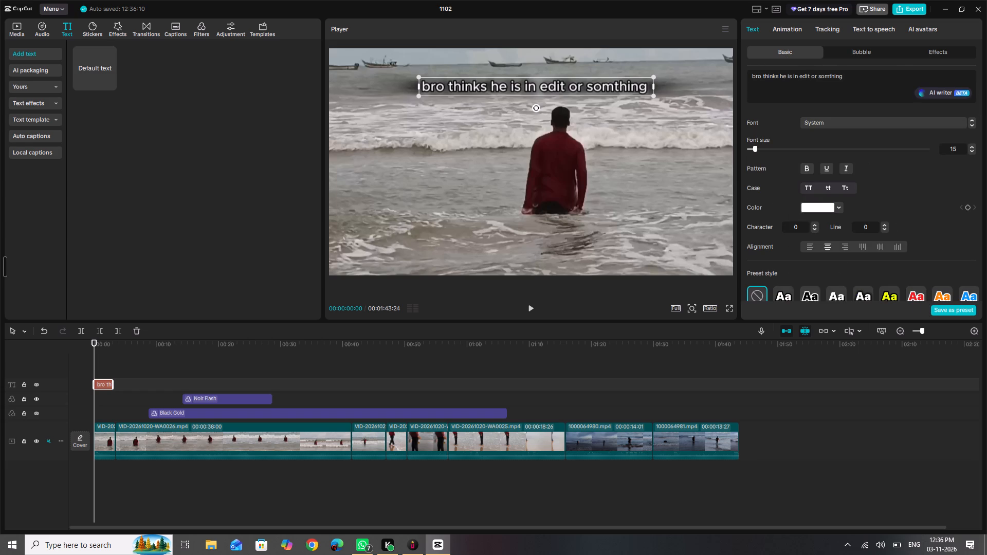
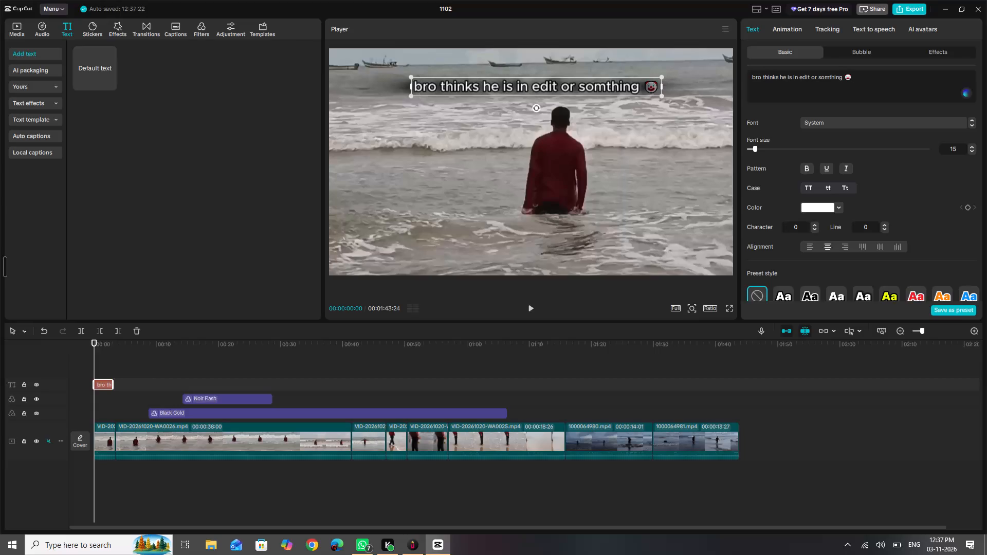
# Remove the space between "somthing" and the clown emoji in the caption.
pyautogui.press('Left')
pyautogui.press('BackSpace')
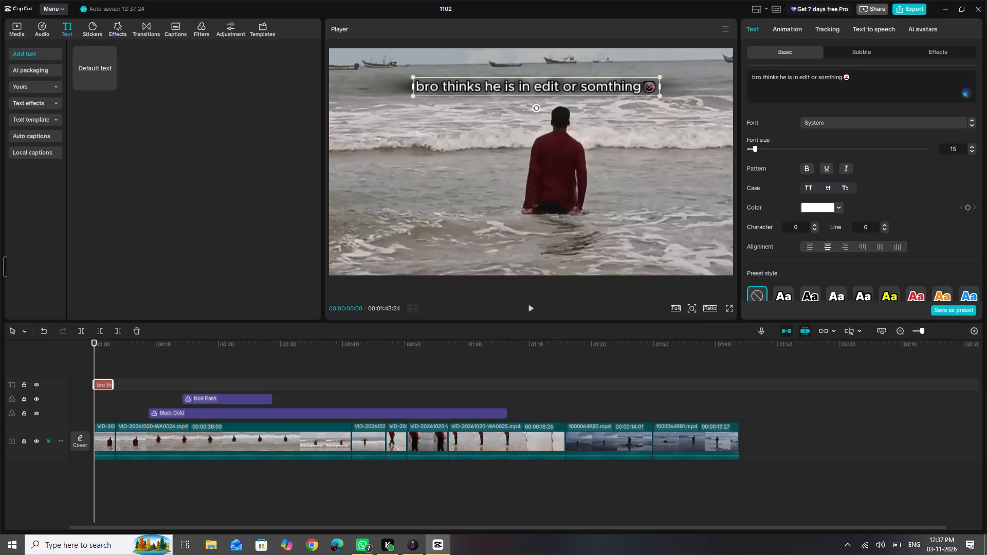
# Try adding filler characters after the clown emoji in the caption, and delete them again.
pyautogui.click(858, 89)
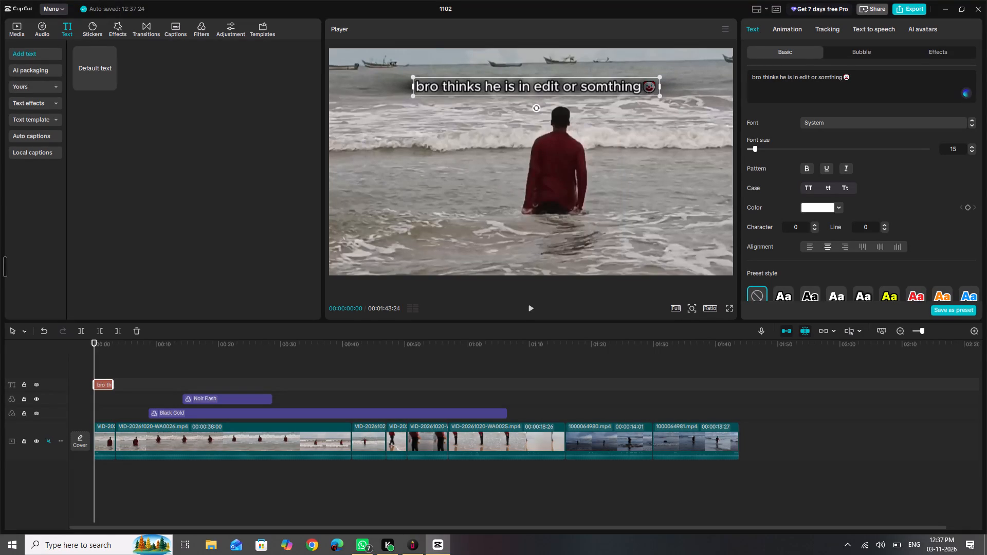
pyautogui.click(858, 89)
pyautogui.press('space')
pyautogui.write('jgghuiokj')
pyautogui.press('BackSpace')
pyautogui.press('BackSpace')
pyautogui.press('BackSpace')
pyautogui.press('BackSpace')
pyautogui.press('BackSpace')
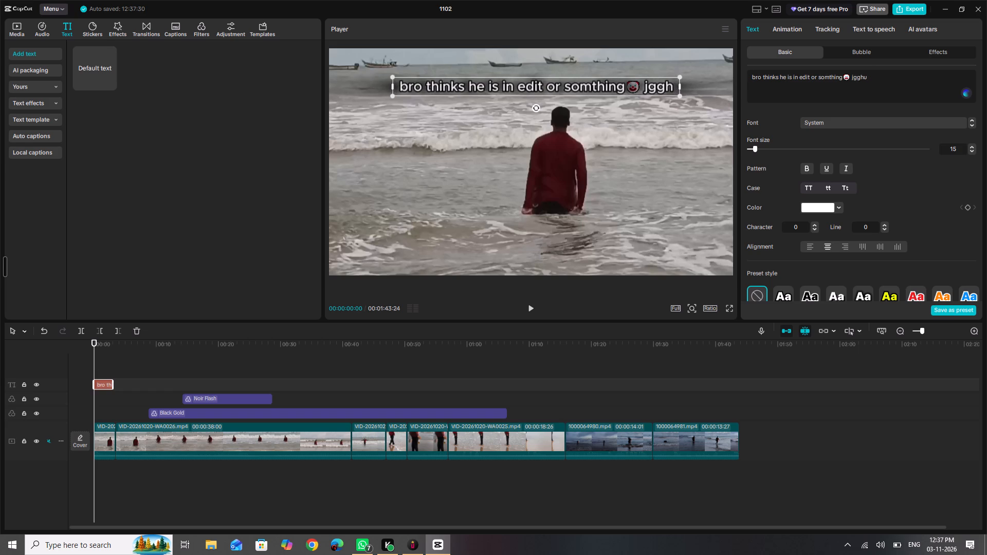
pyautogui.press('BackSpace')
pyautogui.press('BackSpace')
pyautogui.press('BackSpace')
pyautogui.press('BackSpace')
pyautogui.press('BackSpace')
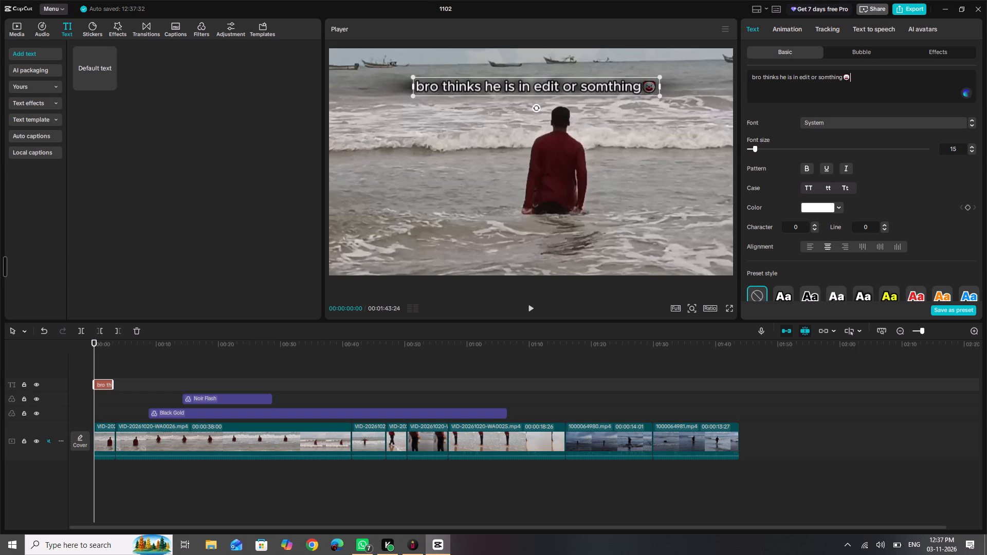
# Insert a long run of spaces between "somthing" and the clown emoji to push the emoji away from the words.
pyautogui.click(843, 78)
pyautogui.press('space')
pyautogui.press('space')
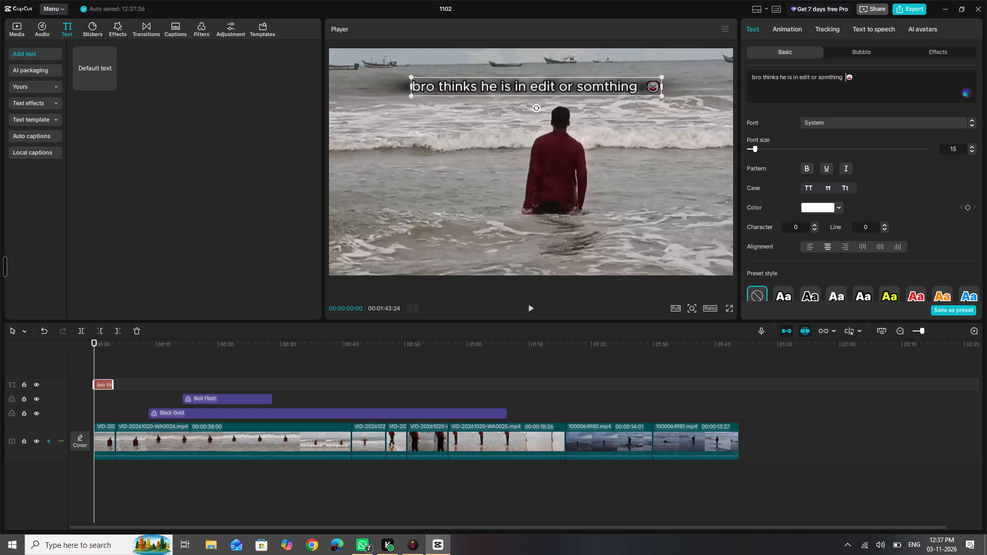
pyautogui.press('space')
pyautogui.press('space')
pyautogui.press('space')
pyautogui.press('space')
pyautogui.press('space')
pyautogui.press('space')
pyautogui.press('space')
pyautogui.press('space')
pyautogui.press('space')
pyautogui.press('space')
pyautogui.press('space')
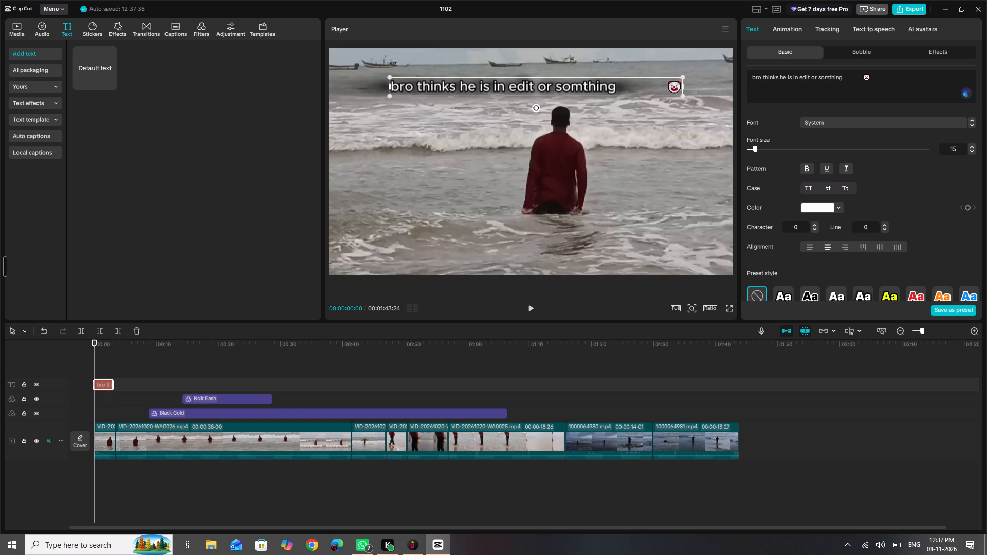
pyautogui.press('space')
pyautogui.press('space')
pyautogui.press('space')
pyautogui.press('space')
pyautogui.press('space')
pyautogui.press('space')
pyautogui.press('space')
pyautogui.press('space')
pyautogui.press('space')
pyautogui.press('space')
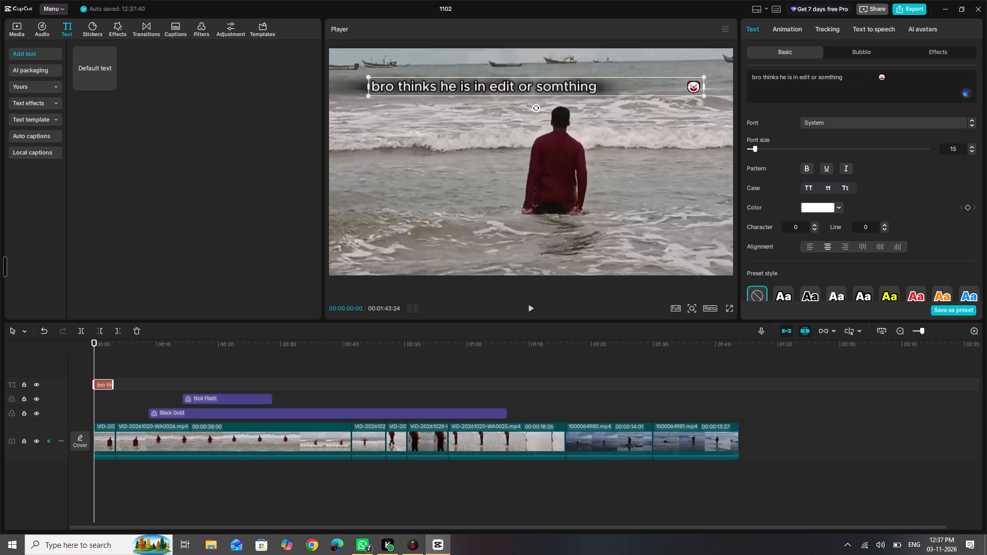
# Delete the extra spaces and the clown emoji from the caption, leaving only "bro thinks he is in edit or somthing".
pyautogui.hotkey('ctrl', 'Left')
pyautogui.press('Right')
pyautogui.press('Right')
pyautogui.press('Right')
pyautogui.press('Right')
pyautogui.press('Right')
pyautogui.press('Right')
pyautogui.press('Right')
pyautogui.press('Right')
pyautogui.press('Right')
pyautogui.press('Right')
pyautogui.press('Delete')
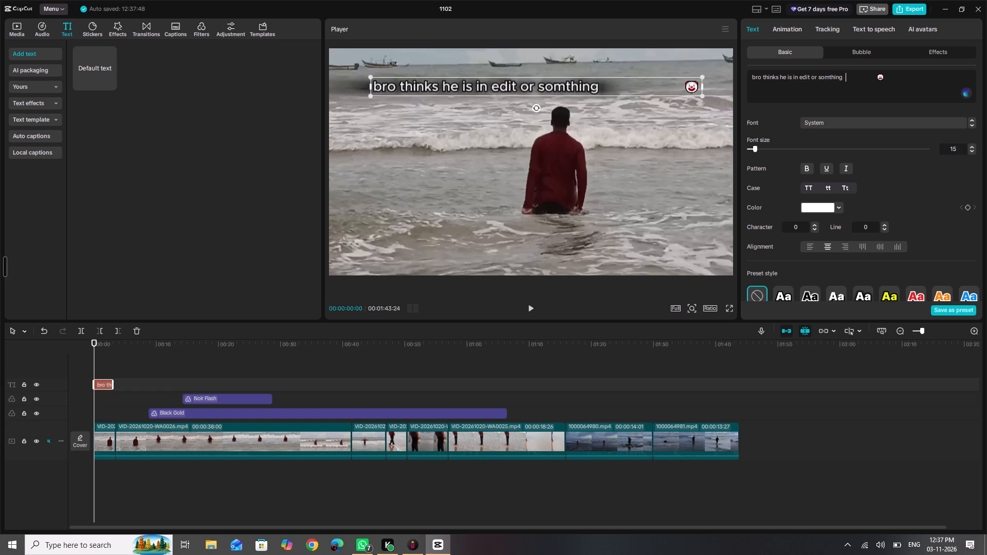
pyautogui.press('Delete')
pyautogui.press('Delete')
pyautogui.press('Delete')
pyautogui.press('Delete')
pyautogui.press('Delete')
pyautogui.press('Delete')
pyautogui.press('Delete')
pyautogui.press('Delete')
pyautogui.press('Delete')
pyautogui.press('Delete')
pyautogui.press('Delete')
pyautogui.press('Delete')
pyautogui.press('Delete')
pyautogui.press('Delete')
pyautogui.press('Delete')
pyautogui.press('Delete')
pyautogui.press('Delete')
pyautogui.press('Delete')
pyautogui.press('Delete')
pyautogui.press('Delete')
pyautogui.press('Delete')
pyautogui.press('Delete')
pyautogui.press('Delete')
pyautogui.press('Delete')
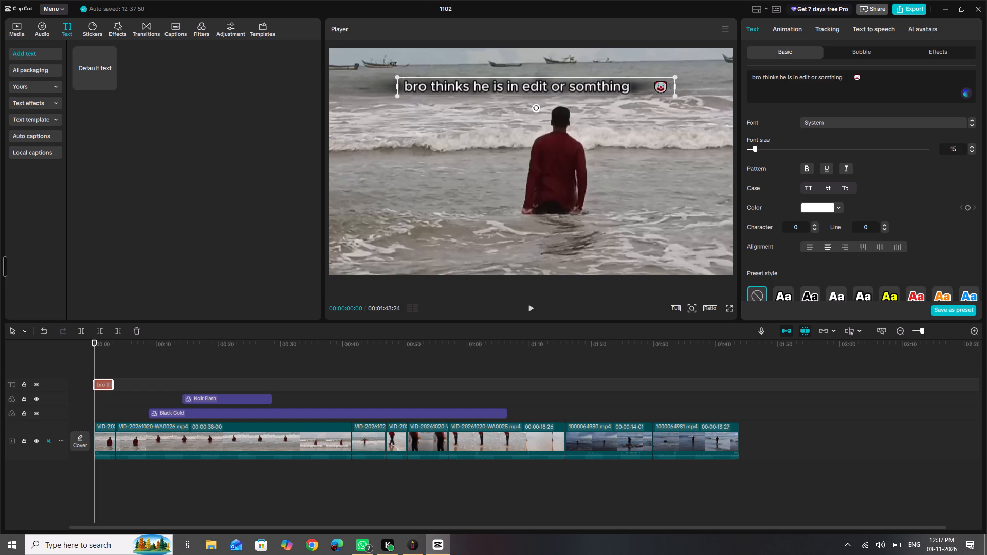
pyautogui.press('Delete')
pyautogui.press('Delete')
pyautogui.press('Delete')
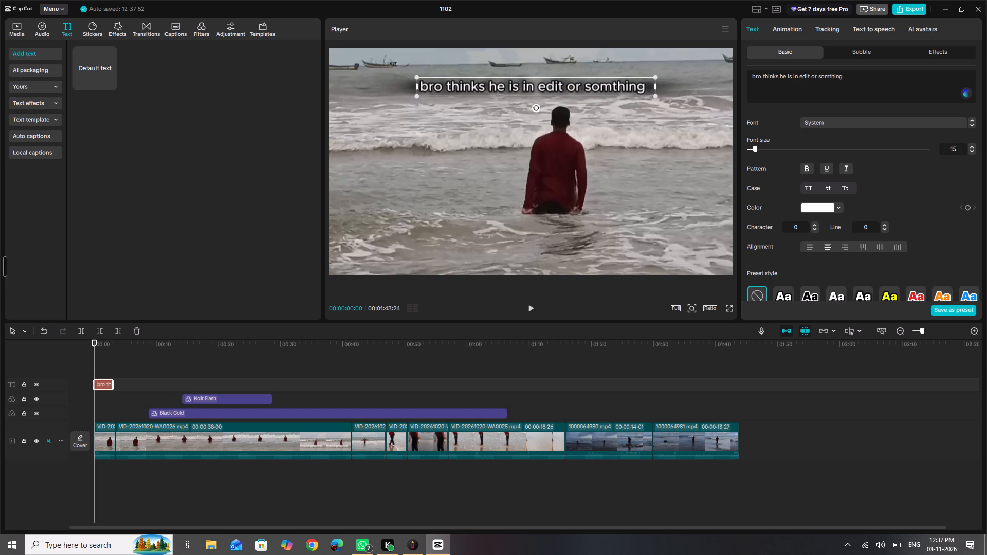
pyautogui.press('BackSpace')
pyautogui.press('BackSpace')
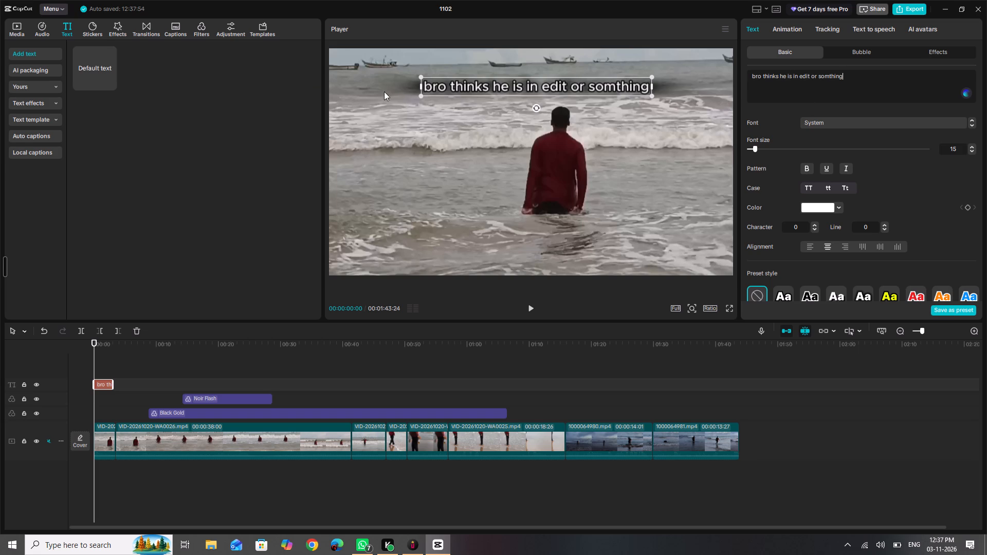
pyautogui.click(460, 128)
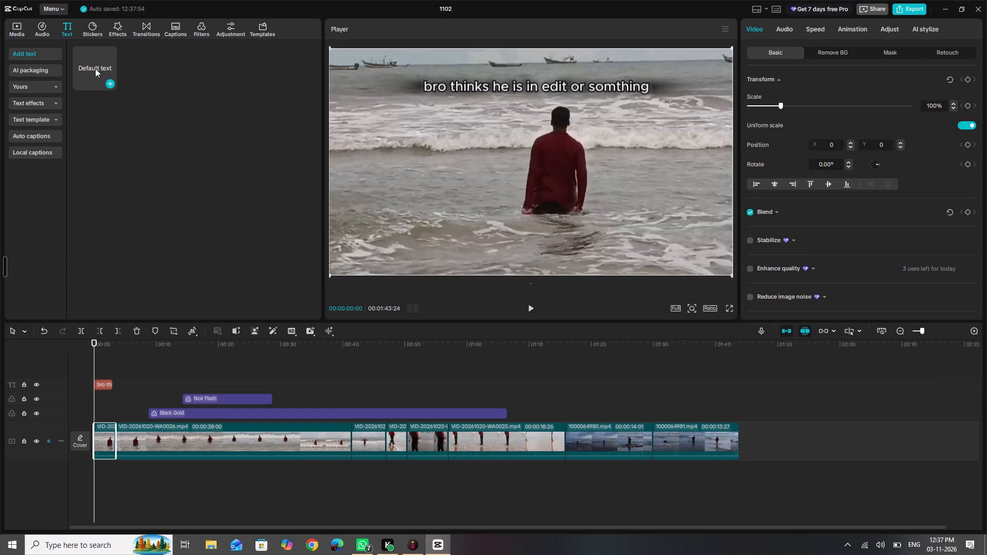
# Add a default text at the start of the timeline, scale it to about 53%, and place it beside the man's head, clear of the caption.
pyautogui.click(112, 85)
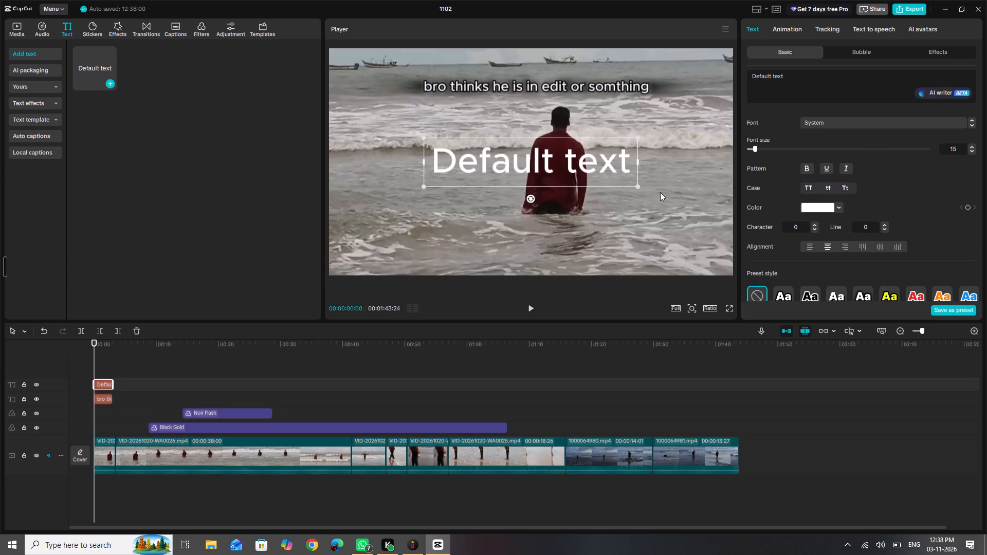
pyautogui.moveTo(637, 186); pyautogui.dragTo(516, 153)
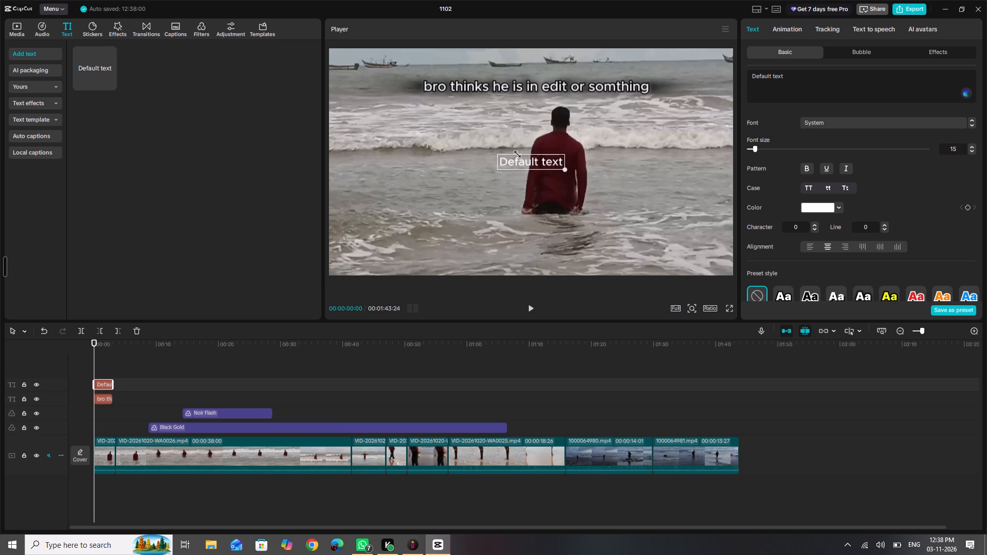
pyautogui.moveTo(516, 153); pyautogui.dragTo(511, 151)
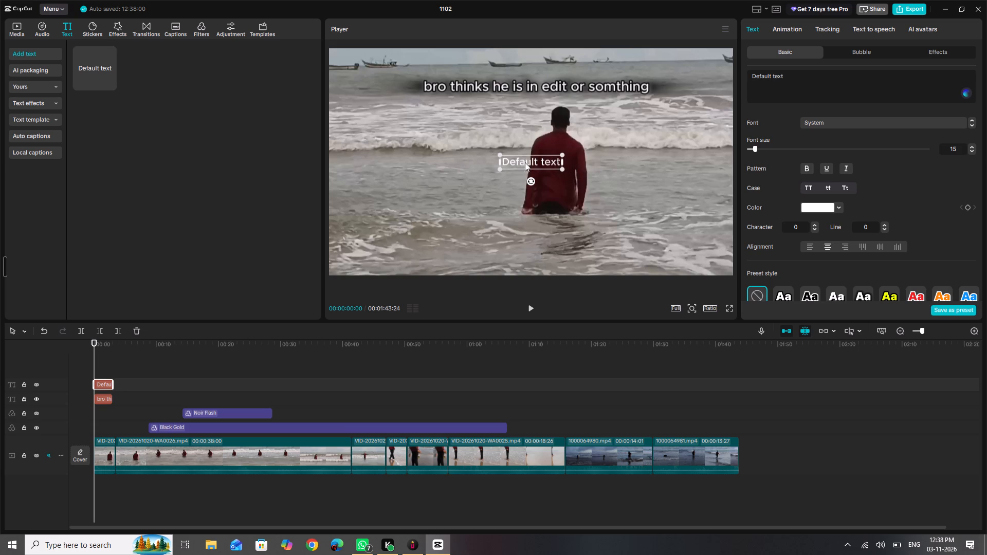
pyautogui.moveTo(526, 164); pyautogui.dragTo(536, 91)
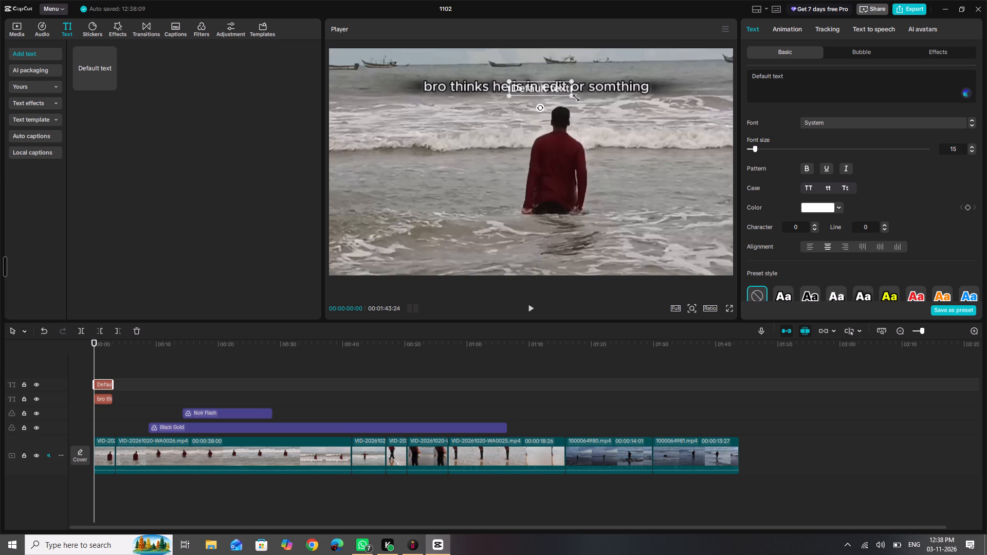
pyautogui.moveTo(572, 96); pyautogui.dragTo(627, 121)
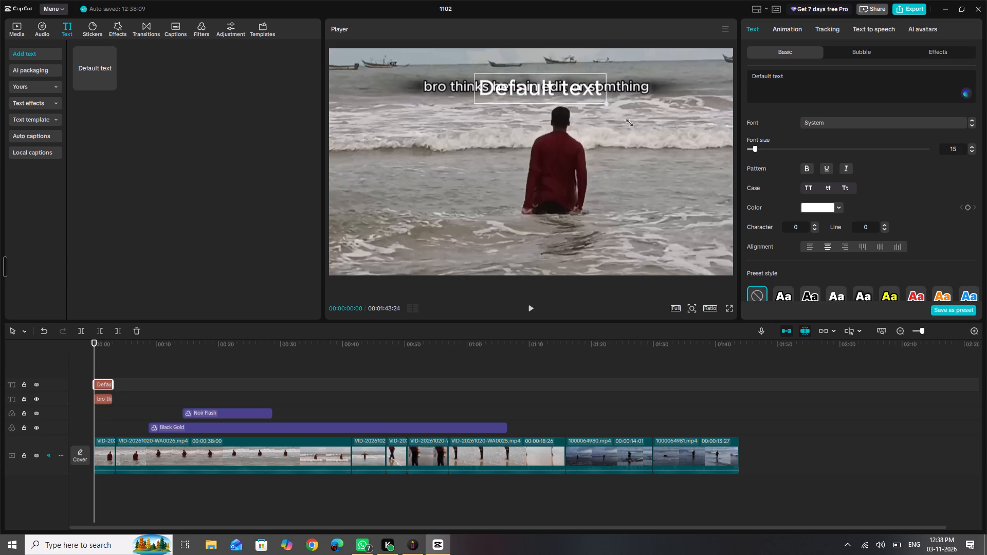
pyautogui.moveTo(627, 121); pyautogui.dragTo(624, 122)
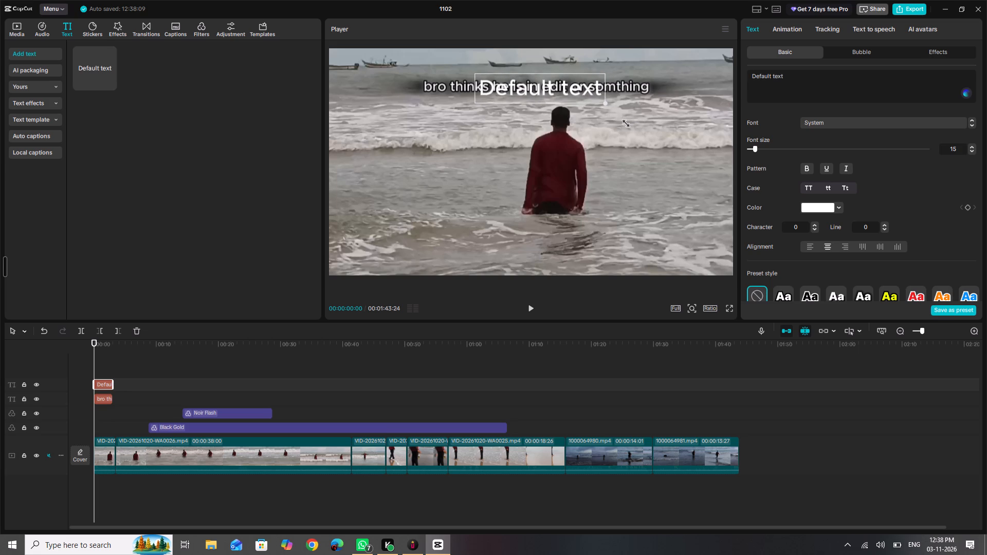
pyautogui.moveTo(624, 122); pyautogui.dragTo(609, 118)
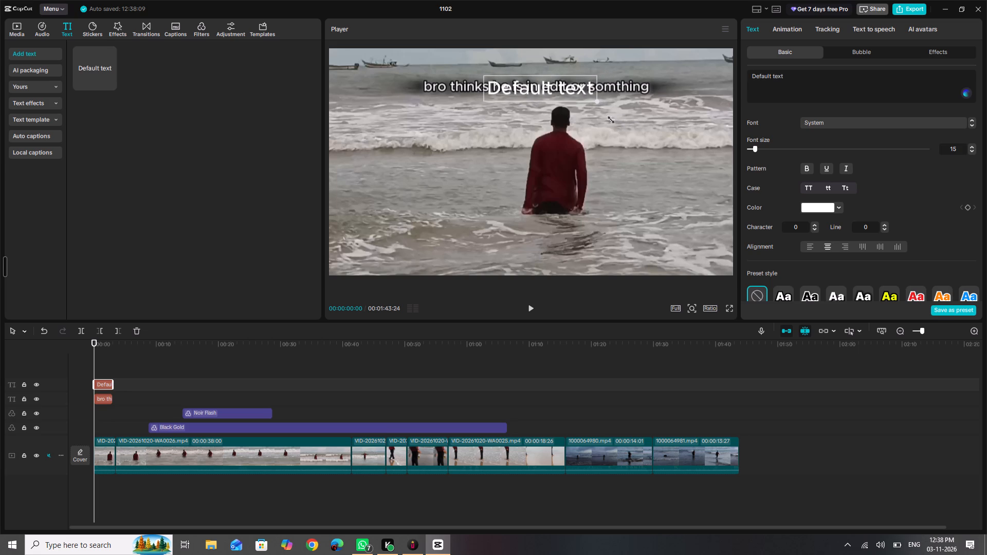
pyautogui.moveTo(609, 118); pyautogui.dragTo(609, 118)
pyautogui.moveTo(572, 88); pyautogui.dragTo(690, 94)
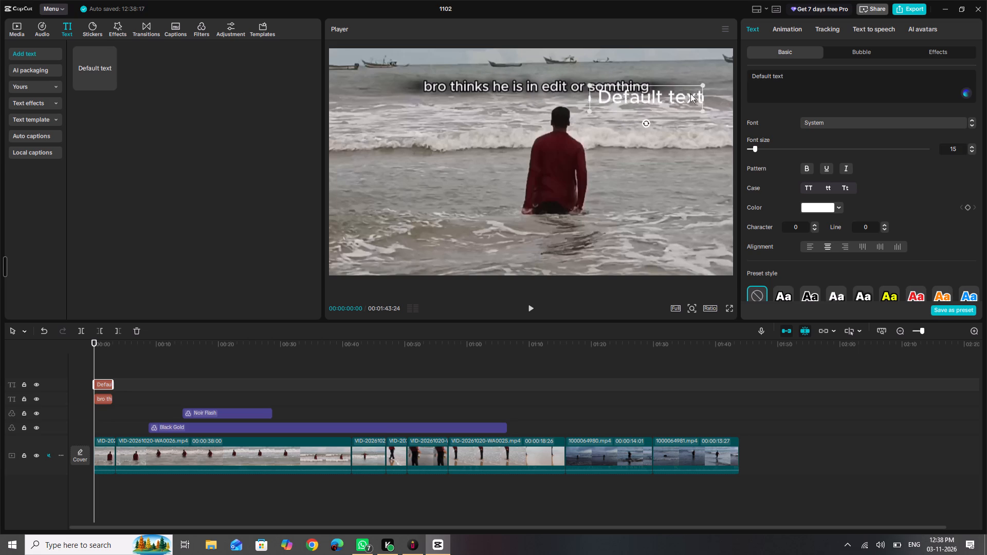
pyautogui.moveTo(690, 94); pyautogui.dragTo(643, 134)
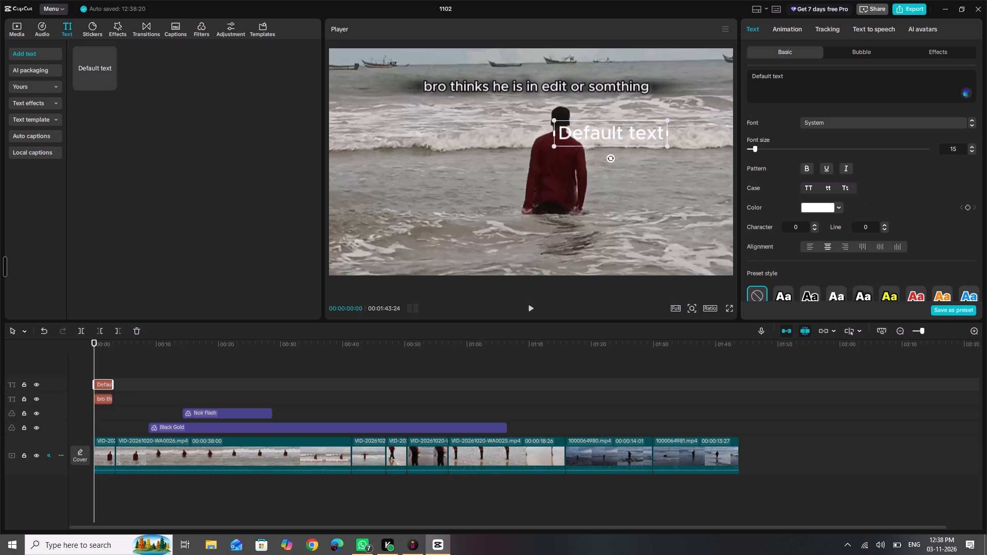
# Check the existing caption's position for reference and set the default text's X position to 50.
pyautogui.scroll(-14, 875, 226)
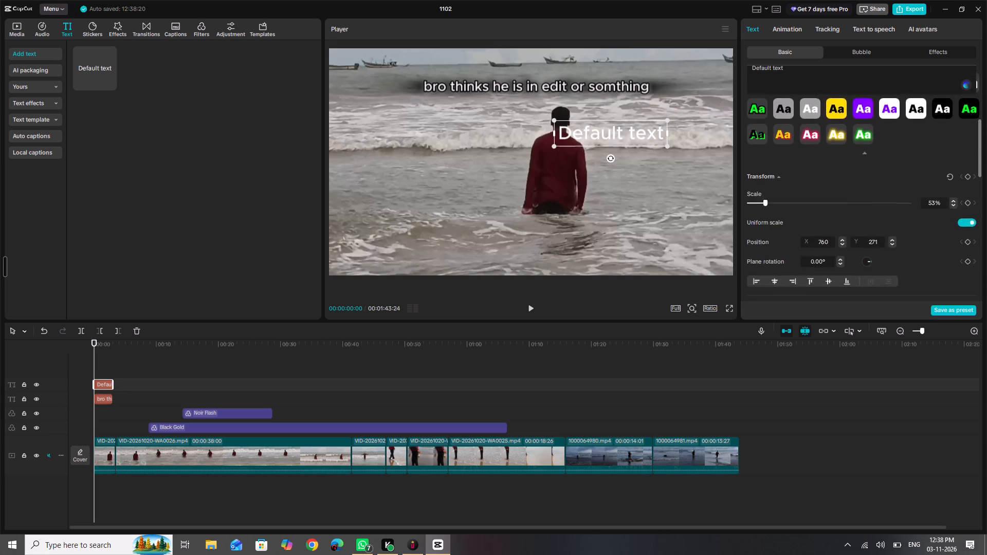
pyautogui.scroll(-5, 875, 226)
pyautogui.click(498, 85)
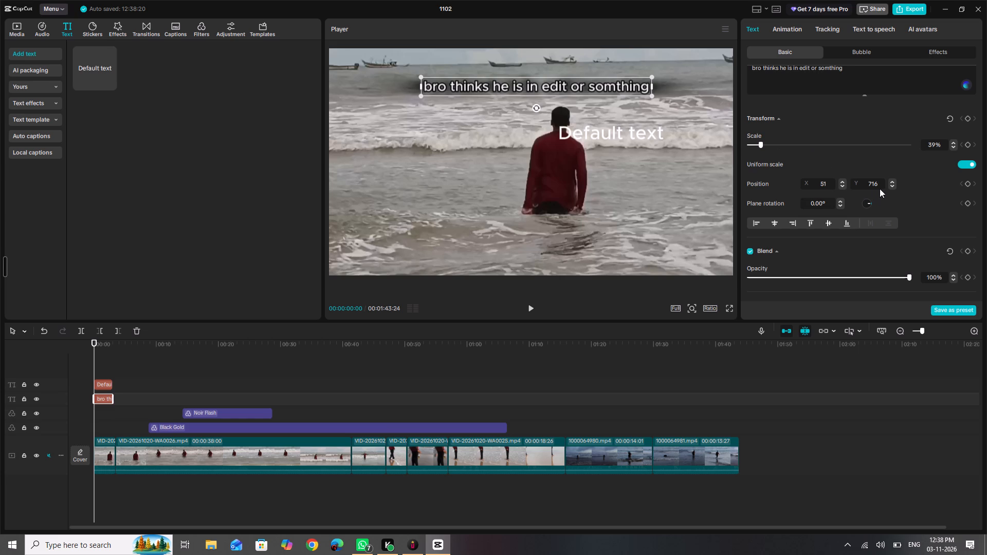
pyautogui.click(622, 133)
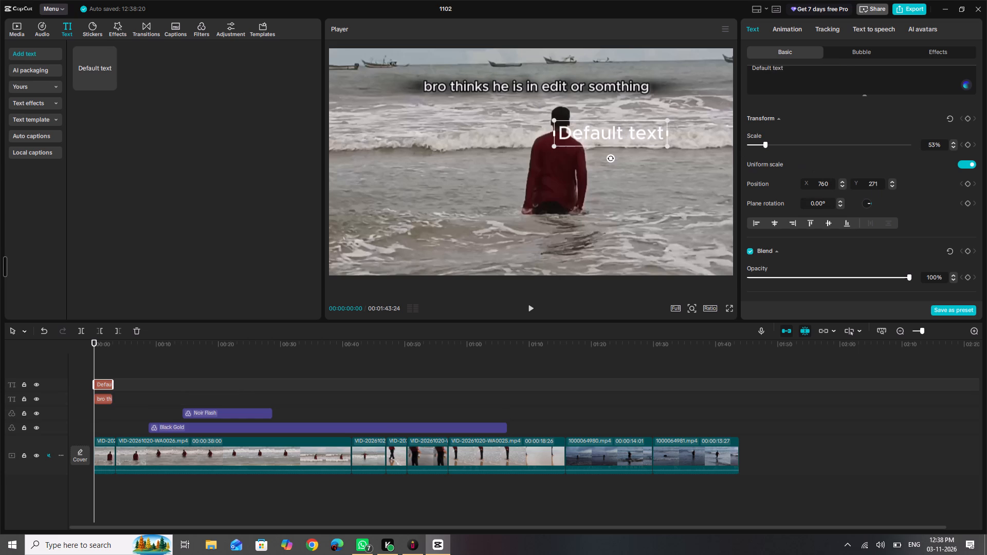
pyautogui.click(832, 184)
pyautogui.press('BackSpace')
pyautogui.press('BackSpace')
pyautogui.press('BackSpace')
pyautogui.press('BackSpace')
pyautogui.write('50')
pyautogui.press('Return')
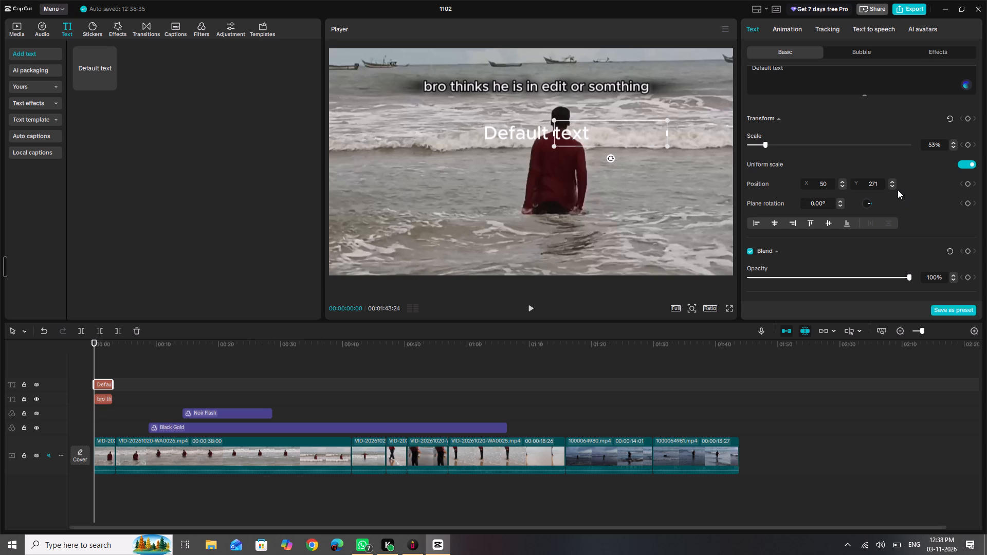
# Set the default text's Y position to 716 to line it up with the caption's height.
pyautogui.click(877, 183)
pyautogui.press('BackSpace')
pyautogui.press('BackSpace')
pyautogui.press('BackSpace')
pyautogui.press('BackSpace')
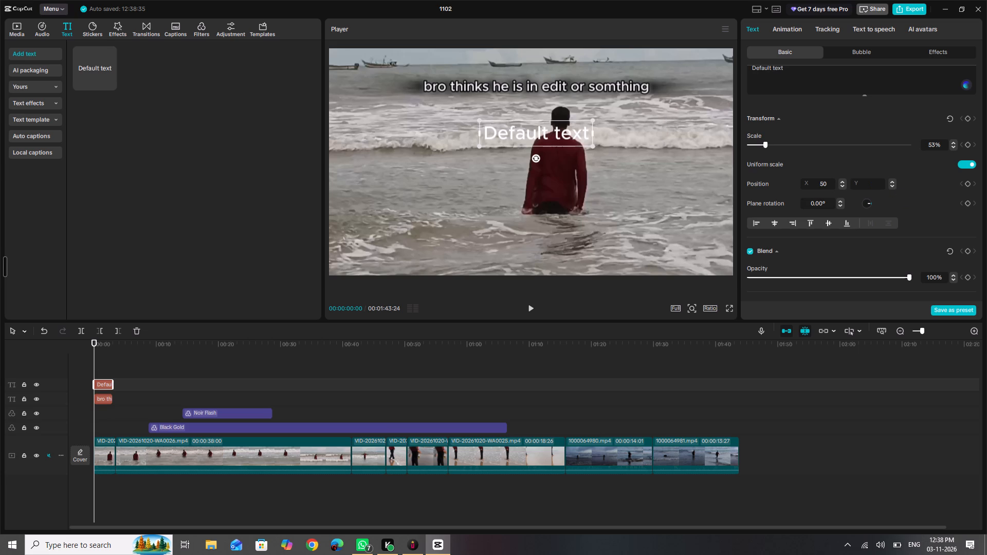
pyautogui.write('76')
pyautogui.press('0')
pyautogui.press('BackSpace')
pyautogui.press('BackSpace')
pyautogui.write('16')
pyautogui.press('Return')
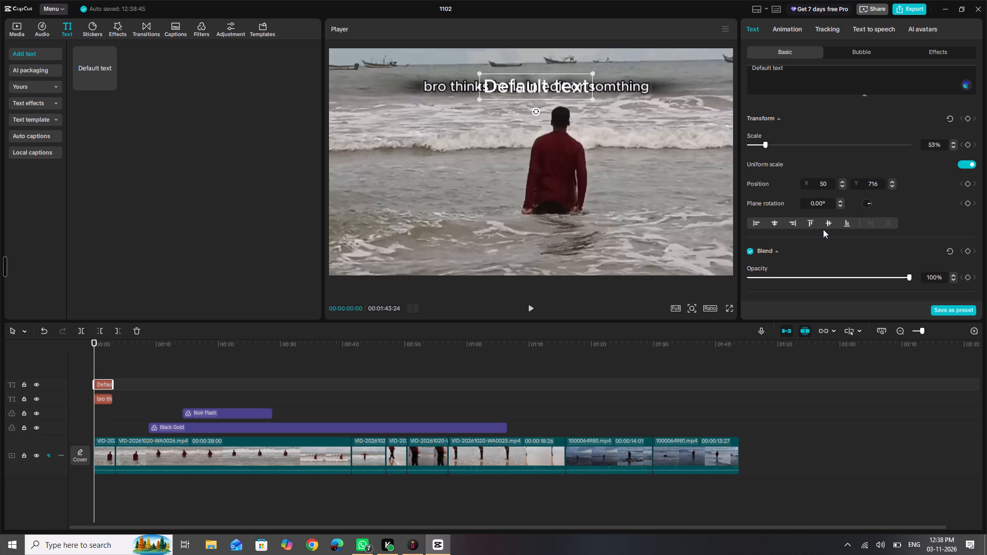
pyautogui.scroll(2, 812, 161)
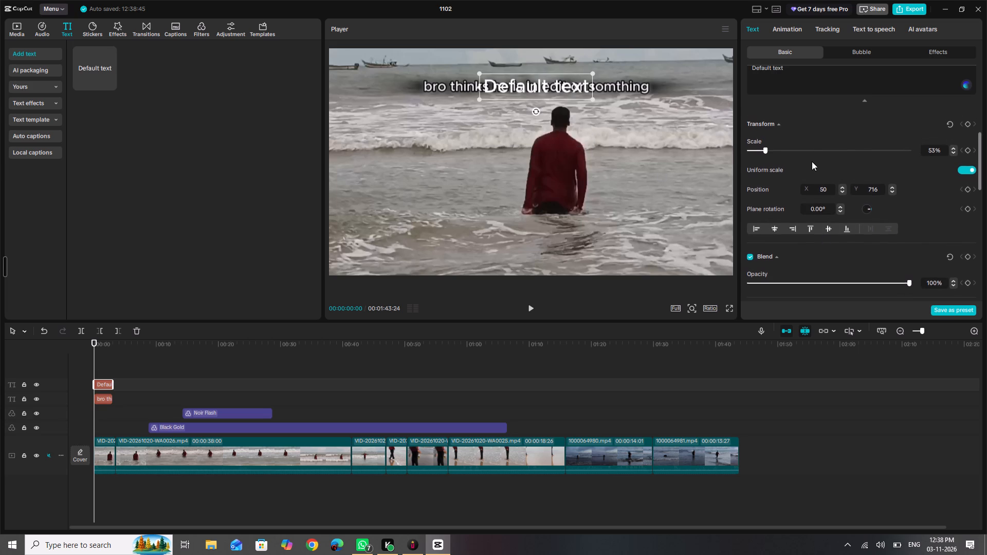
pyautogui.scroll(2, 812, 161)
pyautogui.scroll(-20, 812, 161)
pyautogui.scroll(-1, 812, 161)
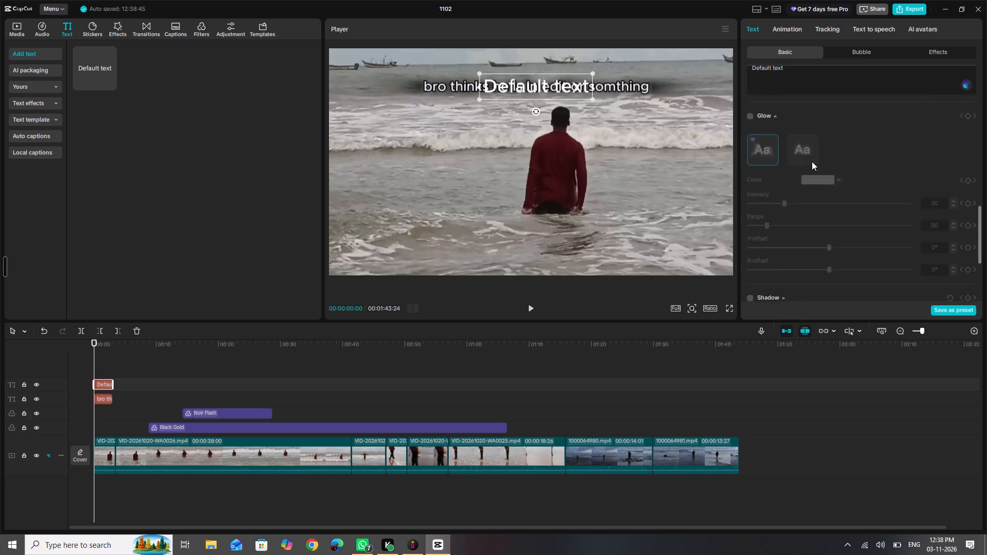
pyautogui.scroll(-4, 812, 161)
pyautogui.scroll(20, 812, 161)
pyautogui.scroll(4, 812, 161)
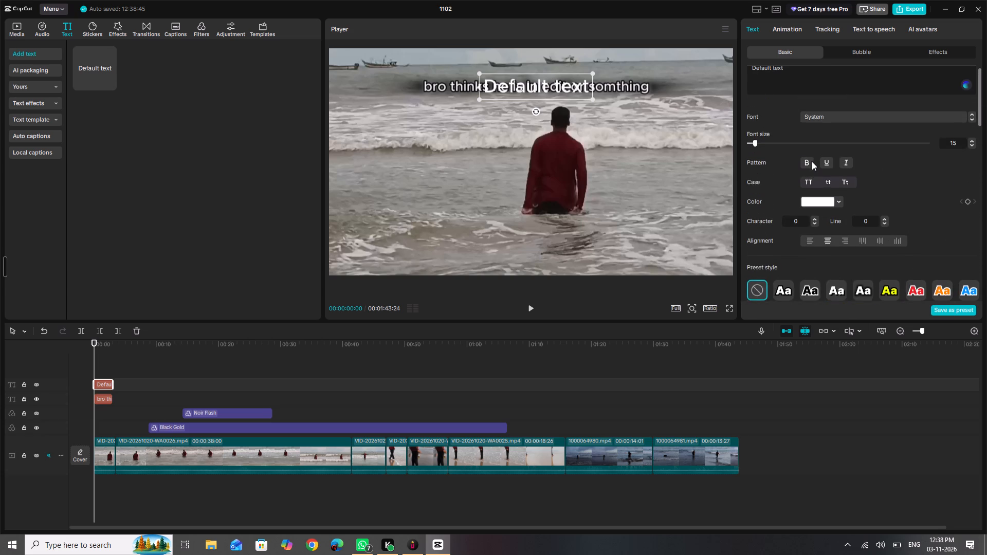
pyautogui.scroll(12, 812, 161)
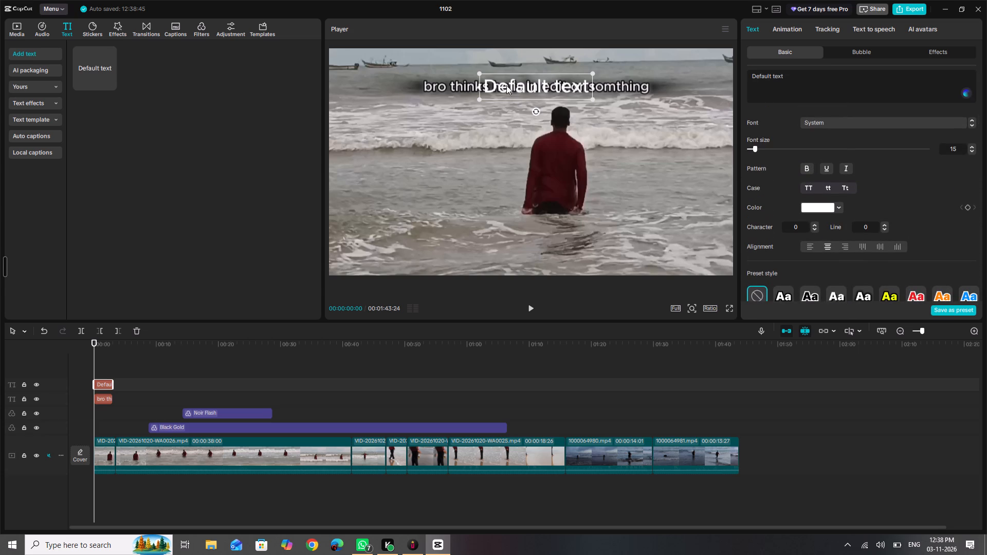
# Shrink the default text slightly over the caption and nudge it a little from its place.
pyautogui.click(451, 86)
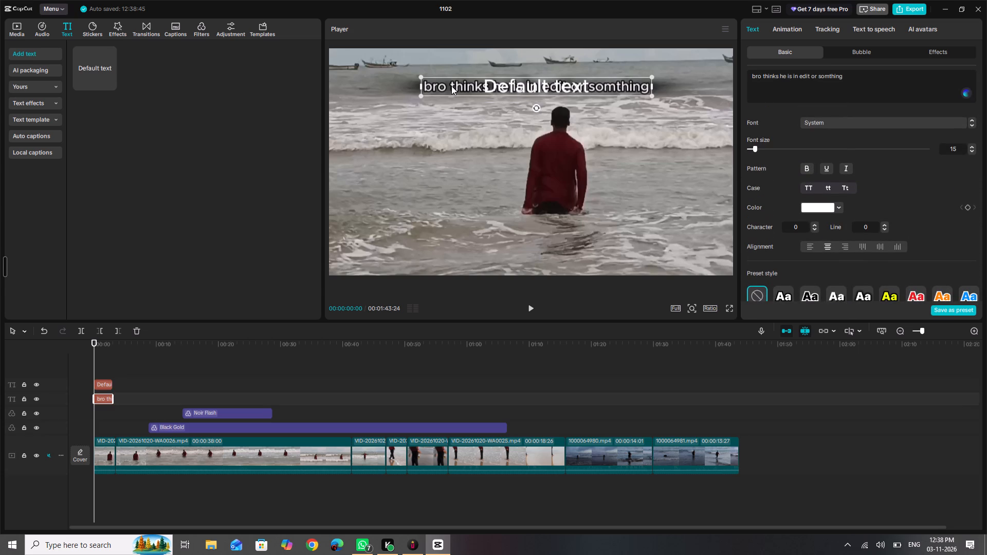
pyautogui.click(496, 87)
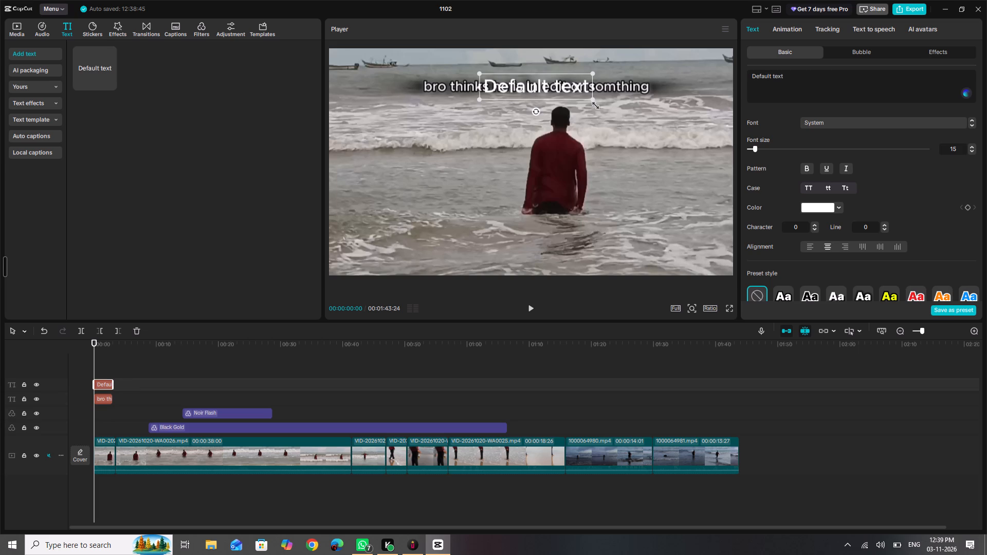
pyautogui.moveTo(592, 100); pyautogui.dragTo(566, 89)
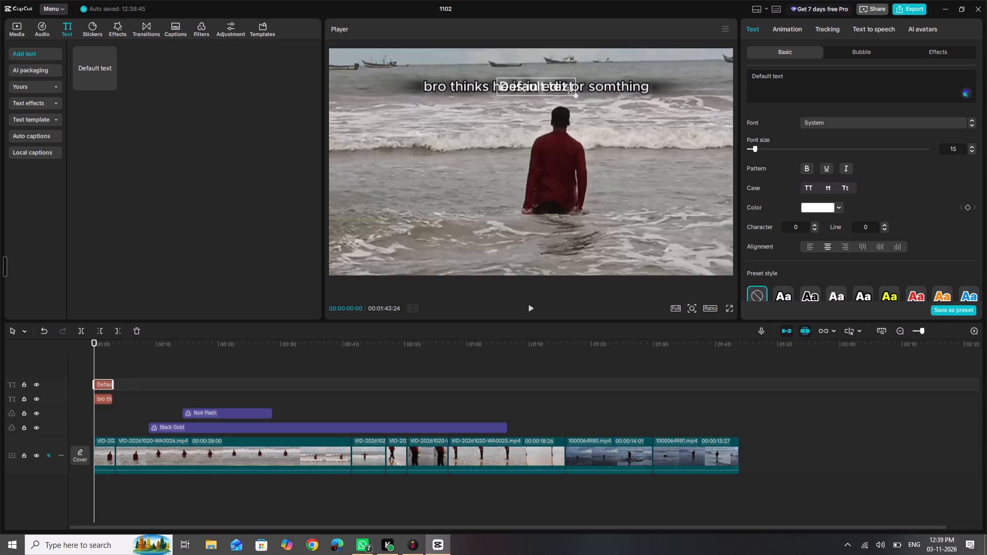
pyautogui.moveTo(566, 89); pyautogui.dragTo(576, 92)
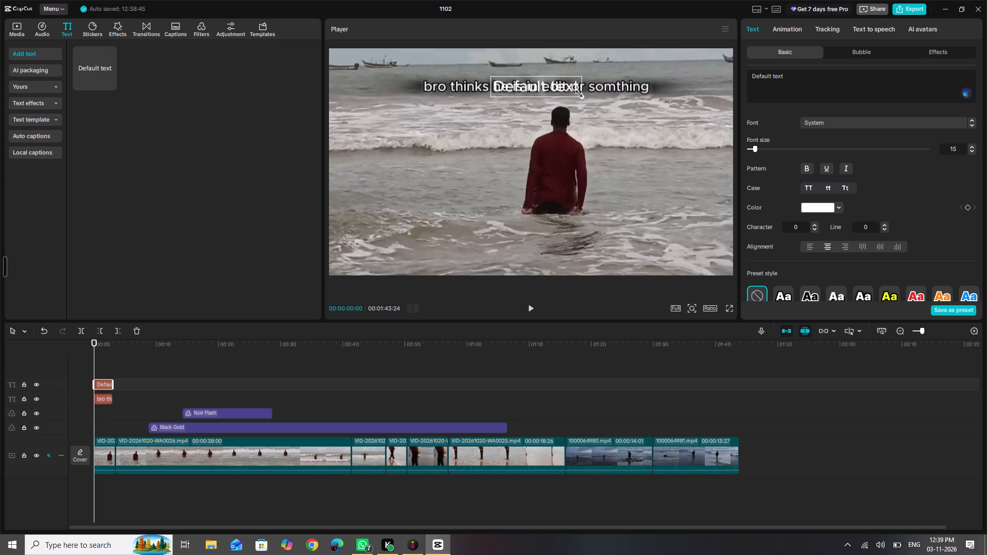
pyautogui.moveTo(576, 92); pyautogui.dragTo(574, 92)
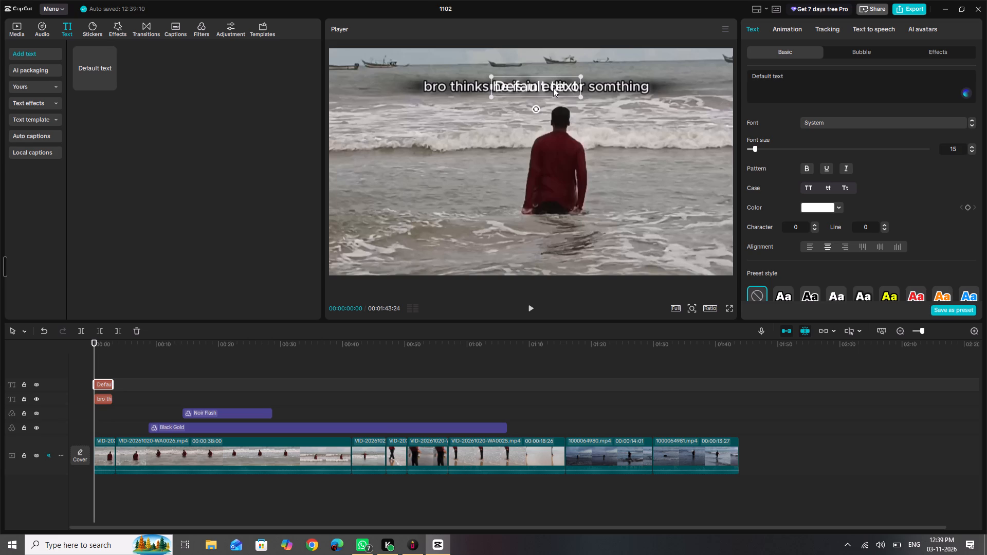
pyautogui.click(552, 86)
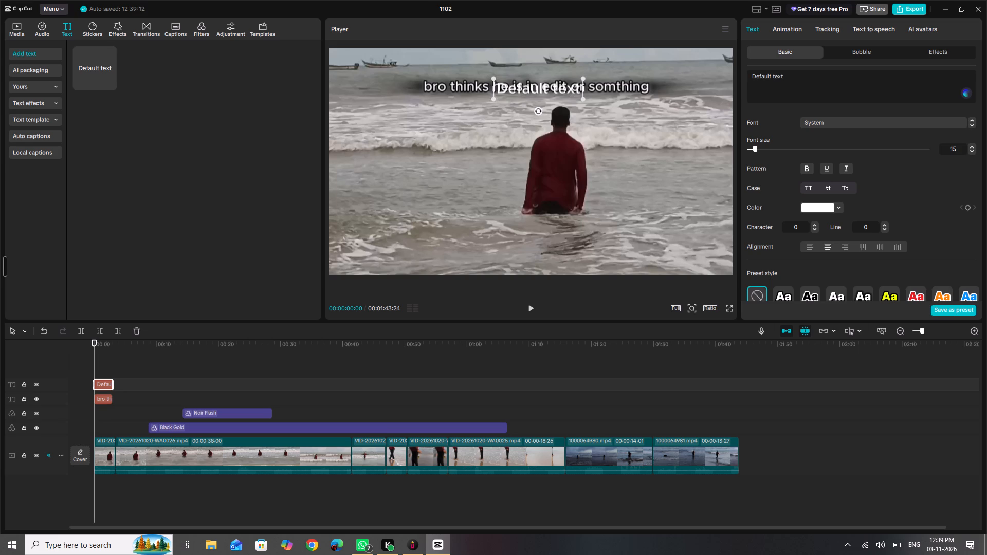
# Clear the default text's wording and delete its emptied clip from the timeline.
pyautogui.moveTo(817, 78); pyautogui.dragTo(707, 69)
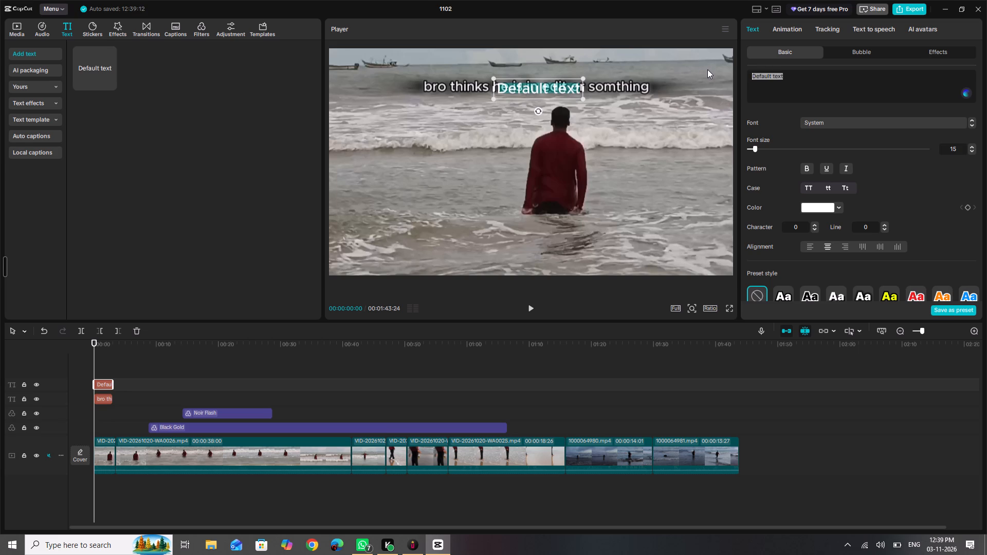
pyautogui.moveTo(707, 69); pyautogui.dragTo(707, 72)
pyautogui.press('Delete')
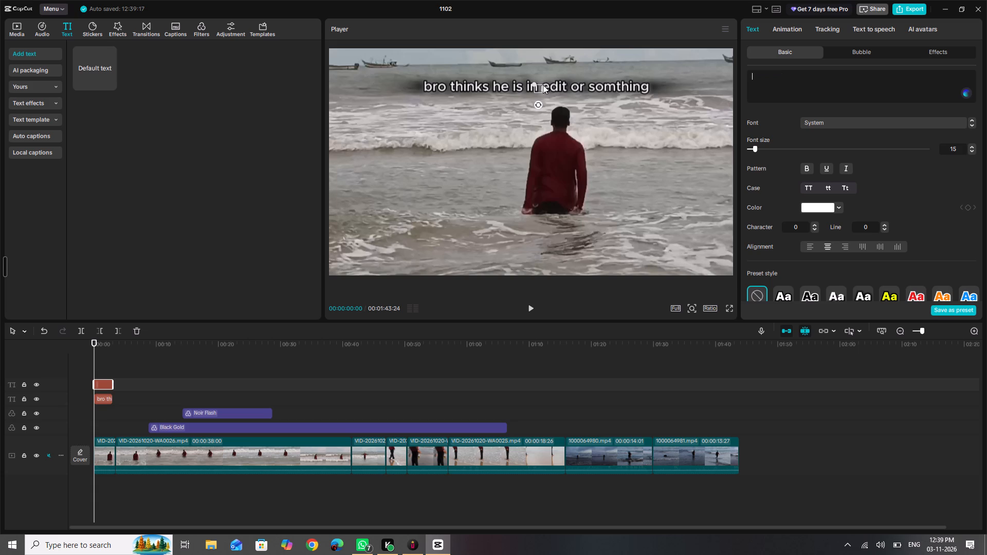
pyautogui.click(540, 84)
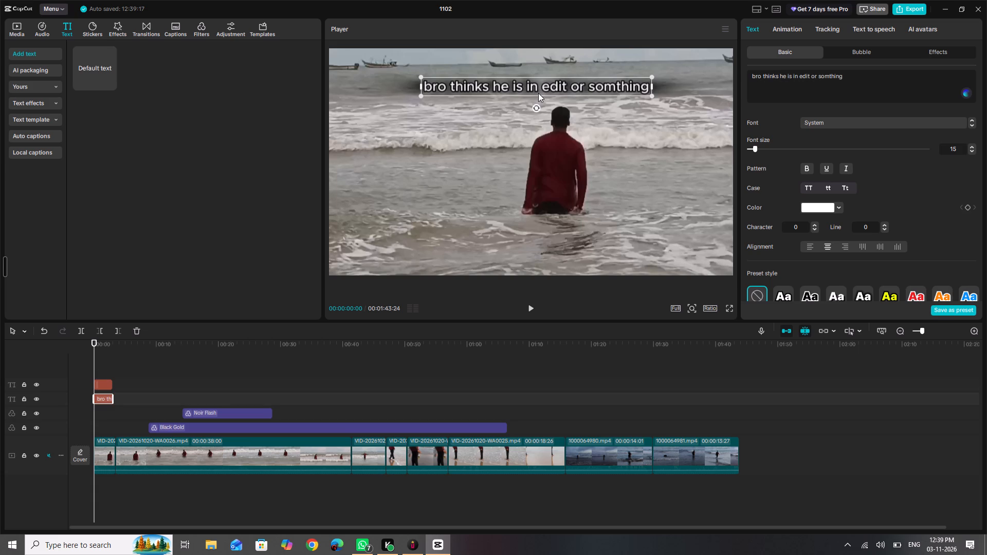
pyautogui.click(538, 93)
pyautogui.click(102, 383)
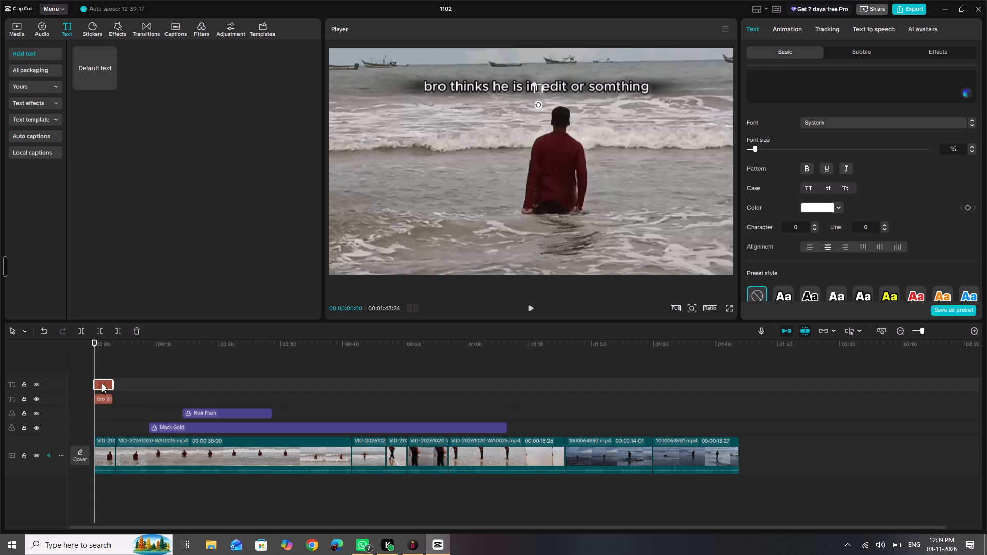
pyautogui.press('Delete')
# Duplicate the "bro thinks he is in edit or somthing" caption clip and stack the copy on a track above it at the timeline start.
pyautogui.click(102, 383)
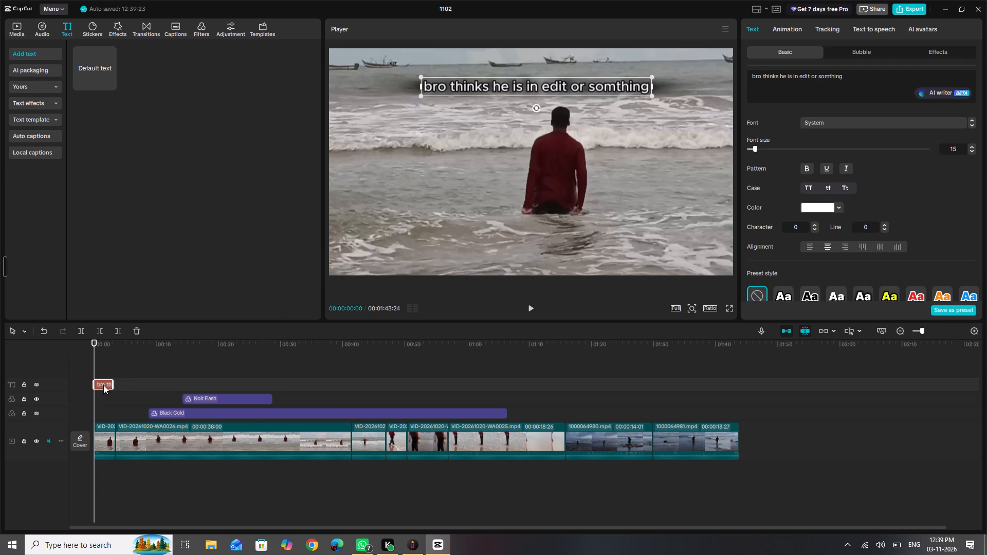
pyautogui.hotkey('ctrl', 'c')
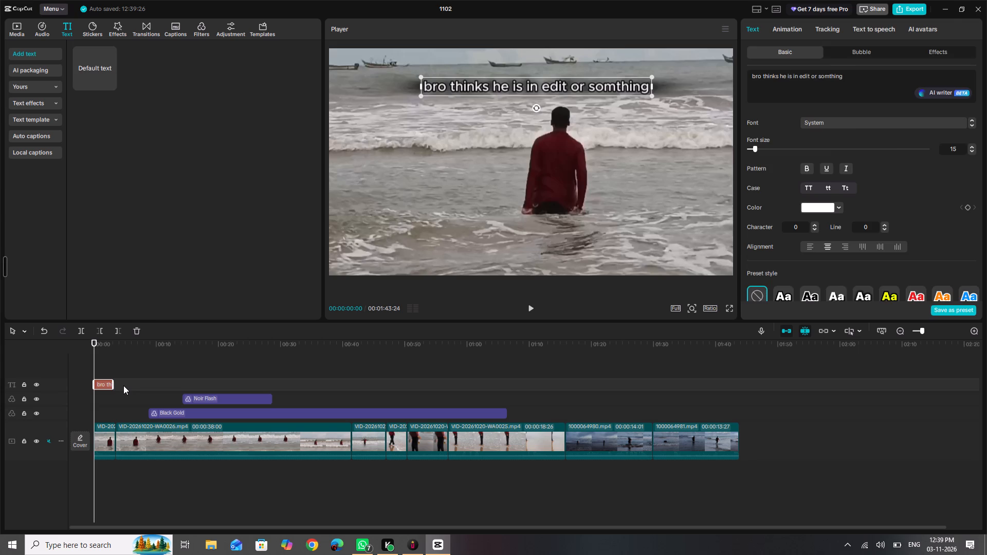
pyautogui.click(123, 385)
pyautogui.hotkey('ctrl', 'v')
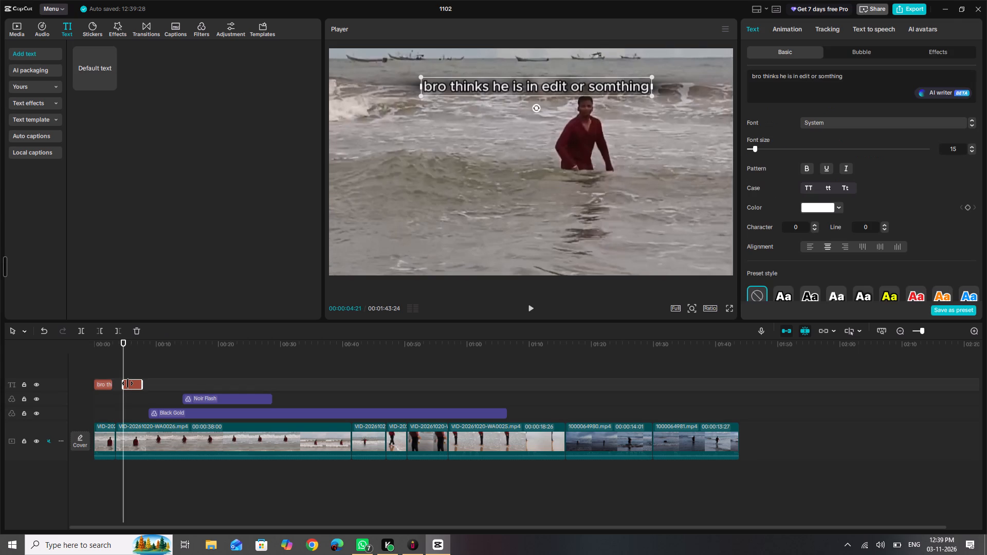
pyautogui.click(127, 383)
pyautogui.moveTo(135, 385); pyautogui.dragTo(106, 370)
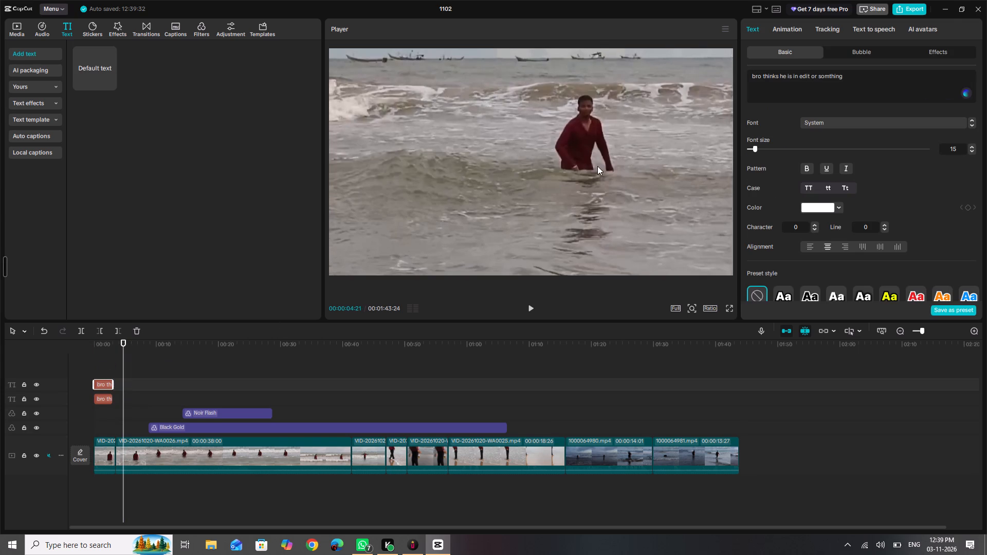
# With both captions in the preview, shift the copy slightly sideways and narrow its text box to a slim column at the original caption's end.
pyautogui.click(105, 344)
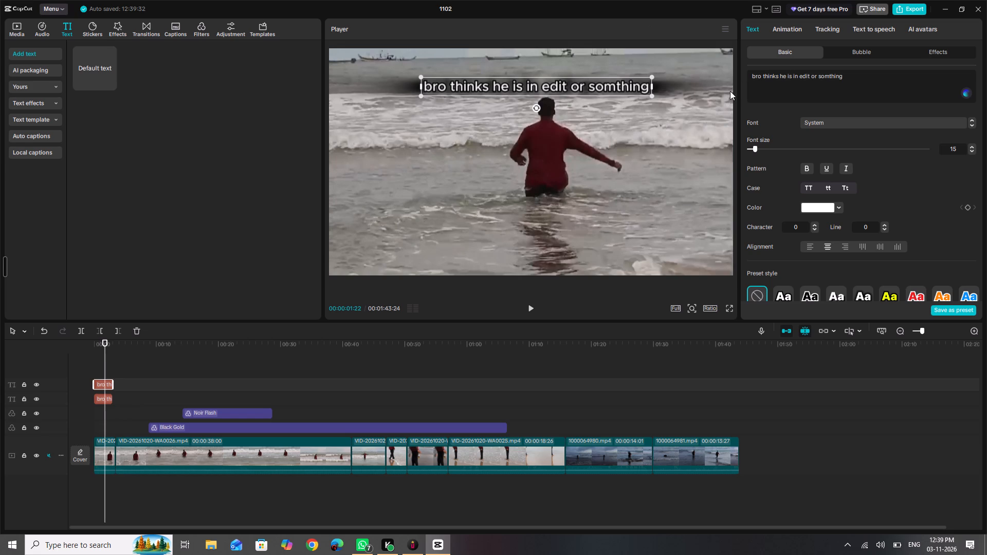
pyautogui.click(868, 79)
pyautogui.moveTo(620, 84); pyautogui.dragTo(631, 85)
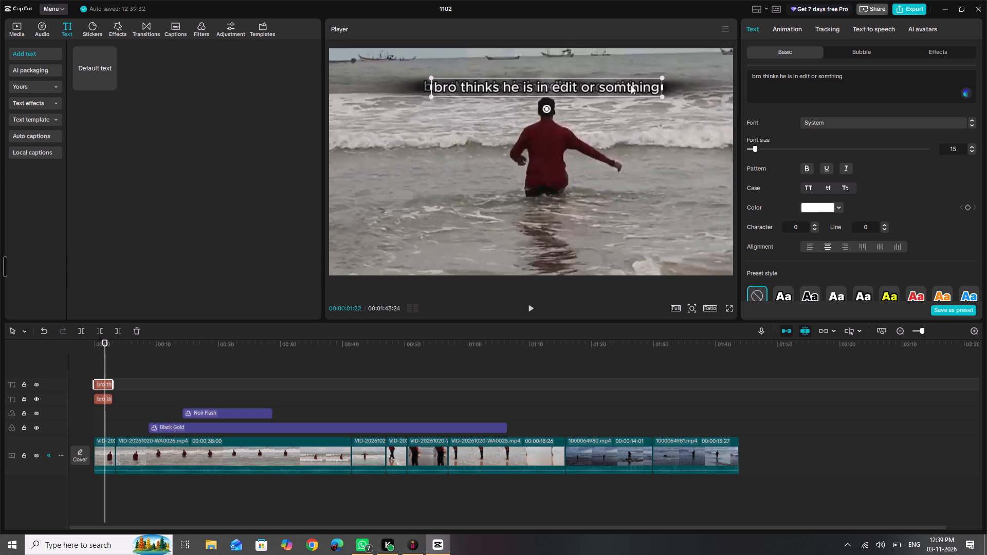
pyautogui.moveTo(631, 85); pyautogui.dragTo(631, 86)
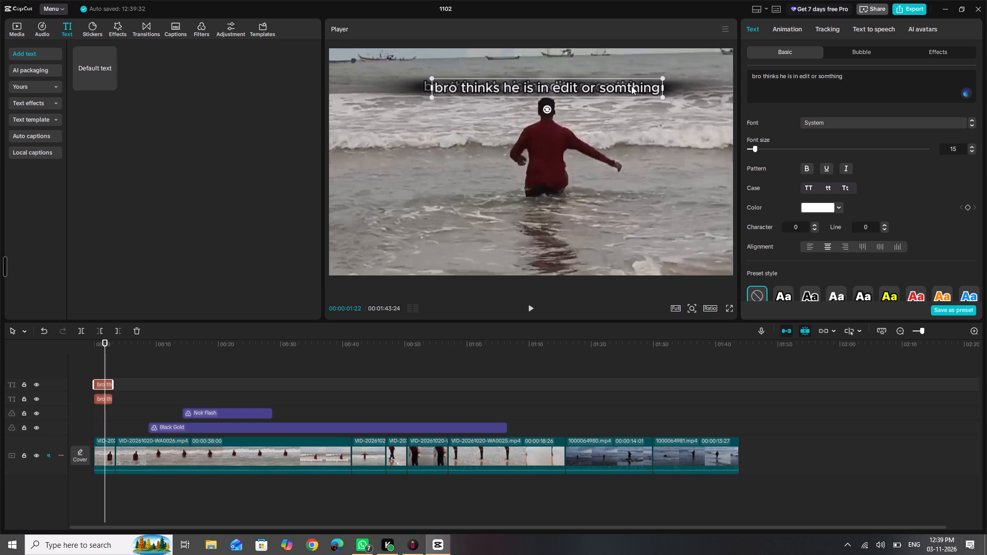
pyautogui.moveTo(631, 86); pyautogui.dragTo(631, 85)
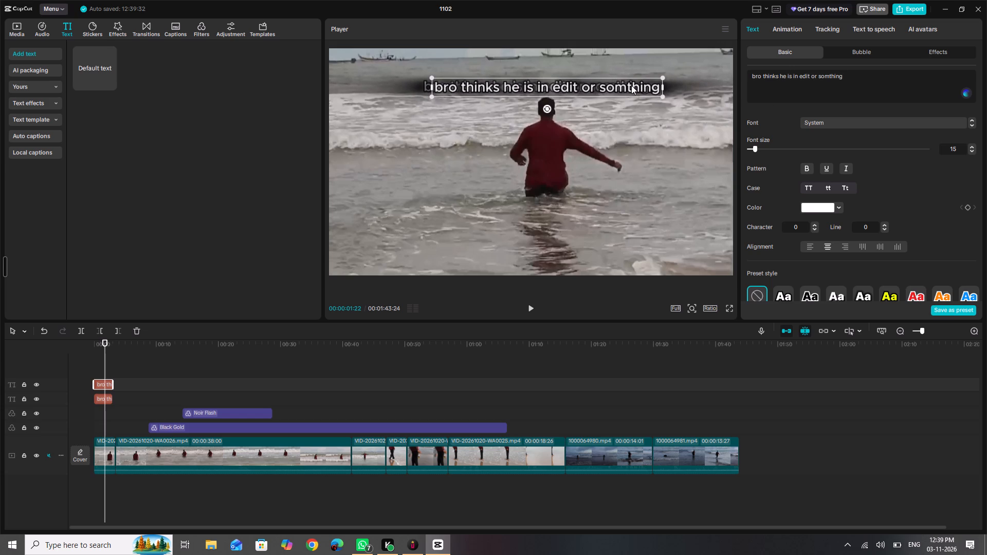
pyautogui.moveTo(631, 85); pyautogui.dragTo(633, 85)
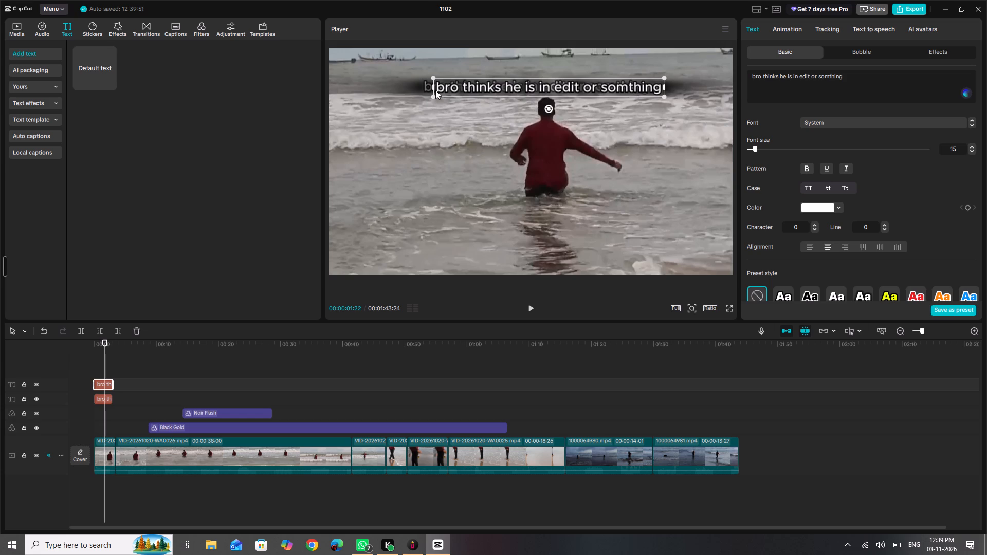
pyautogui.moveTo(433, 87); pyautogui.dragTo(518, 92)
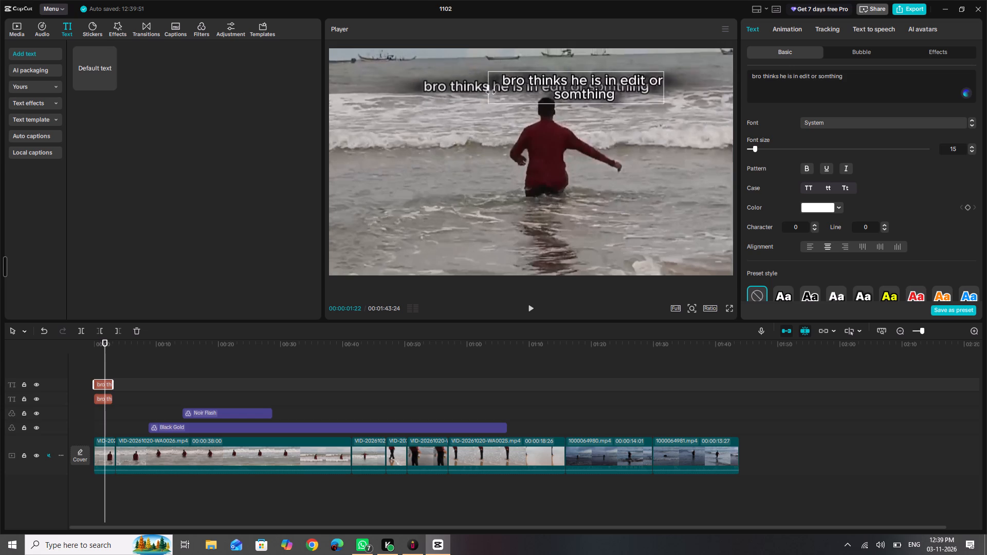
pyautogui.moveTo(518, 92); pyautogui.dragTo(645, 99)
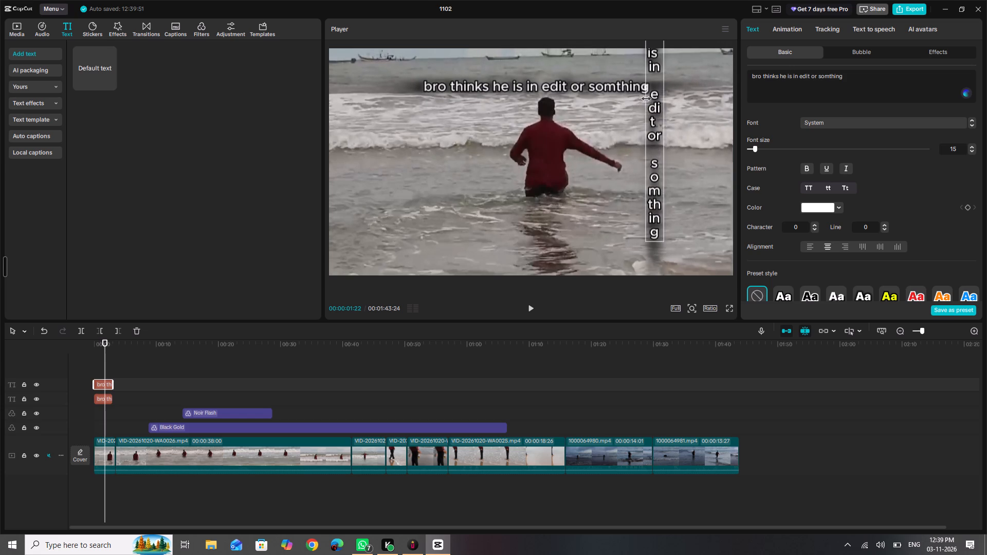
pyautogui.moveTo(645, 99); pyautogui.dragTo(650, 98)
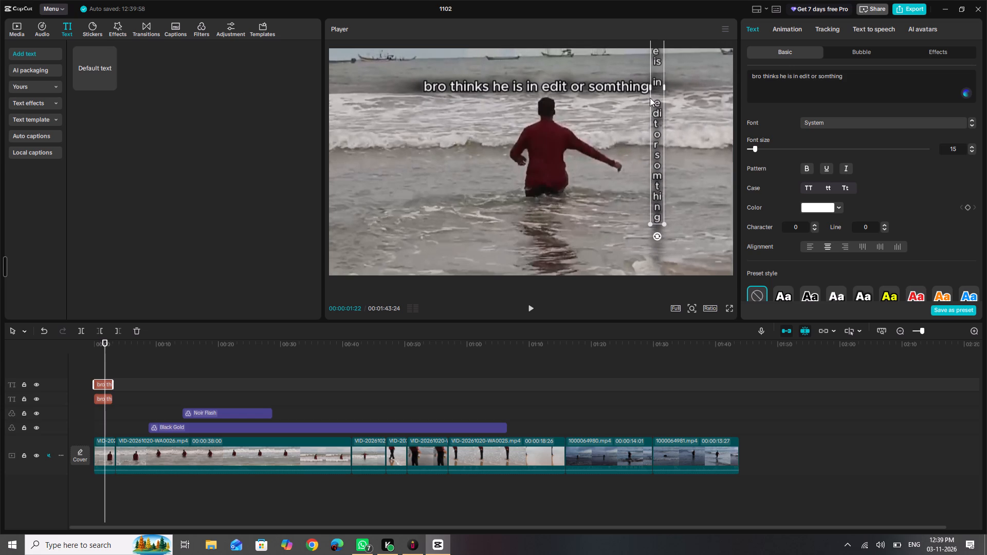
# Replace the copied caption's wording with the clown emoji alone, so it sits right after "somthing".
pyautogui.click(846, 78)
pyautogui.press('BackSpace')
pyautogui.press('BackSpace')
pyautogui.press('BackSpace')
pyautogui.press('BackSpace')
pyautogui.press('BackSpace')
pyautogui.press('BackSpace')
pyautogui.press('BackSpace')
pyautogui.press('BackSpace')
pyautogui.press('BackSpace')
pyautogui.press('BackSpace')
pyautogui.press('BackSpace')
pyautogui.press('BackSpace')
pyautogui.press('BackSpace')
pyautogui.press('BackSpace')
pyautogui.press('BackSpace')
pyautogui.press('BackSpace')
pyautogui.press('BackSpace')
pyautogui.press('BackSpace')
pyautogui.press('BackSpace')
pyautogui.press('BackSpace')
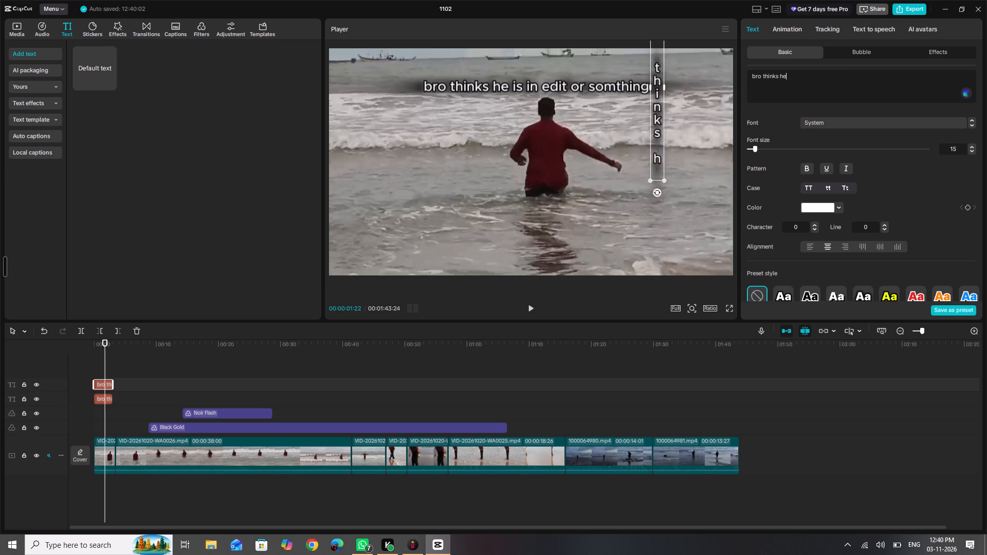
pyautogui.press('BackSpace')
pyautogui.press('BackSpace')
pyautogui.press('BackSpace')
pyautogui.hotkey('ctrl', 'v')
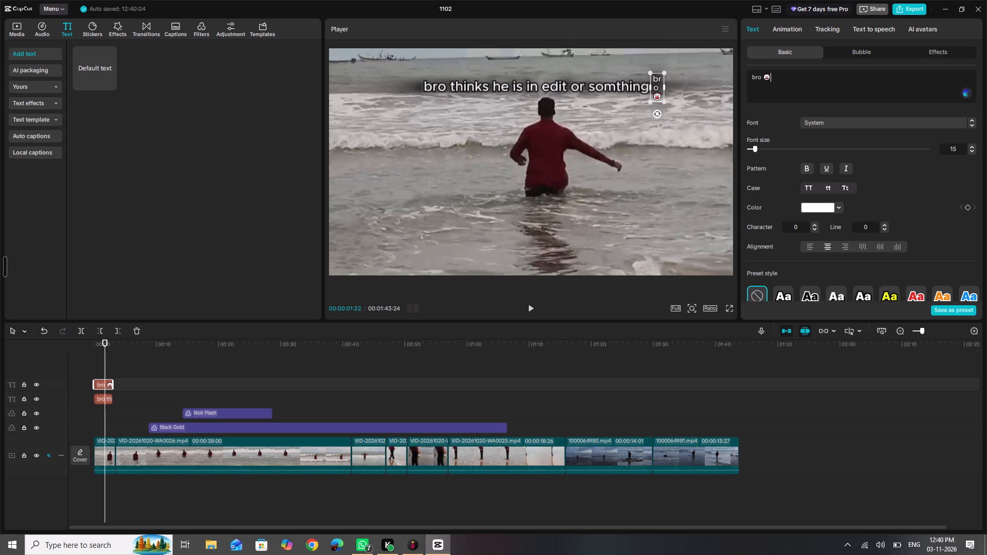
pyautogui.press('Left')
pyautogui.press('Left')
pyautogui.press('Right')
pyautogui.press('BackSpace')
pyautogui.press('BackSpace')
pyautogui.press('BackSpace')
pyautogui.press('BackSpace')
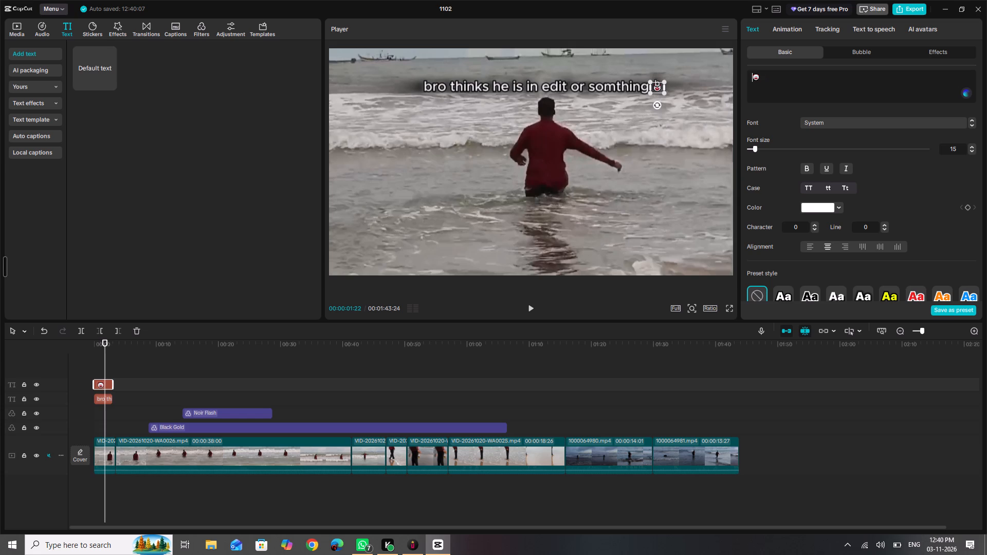
pyautogui.press('BackSpace')
pyautogui.press('BackSpace')
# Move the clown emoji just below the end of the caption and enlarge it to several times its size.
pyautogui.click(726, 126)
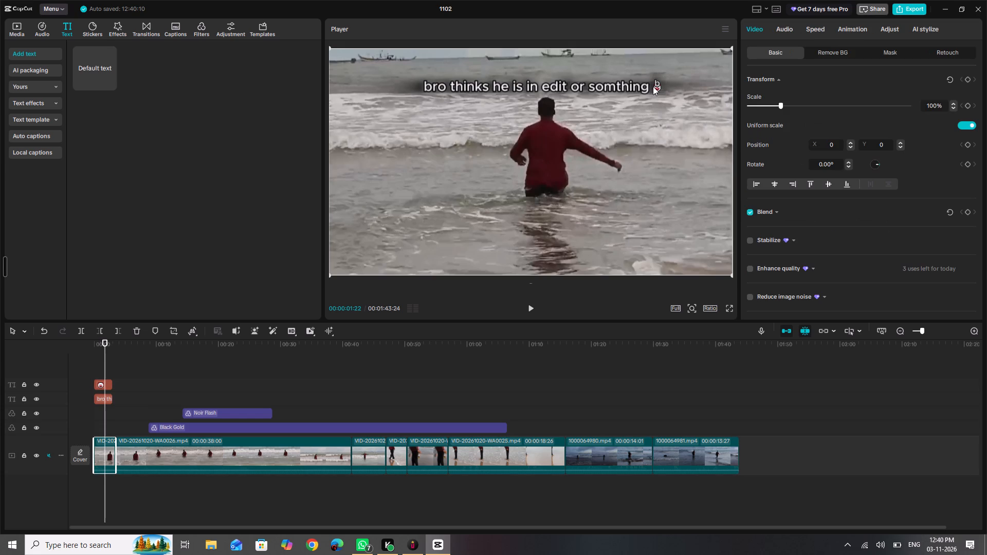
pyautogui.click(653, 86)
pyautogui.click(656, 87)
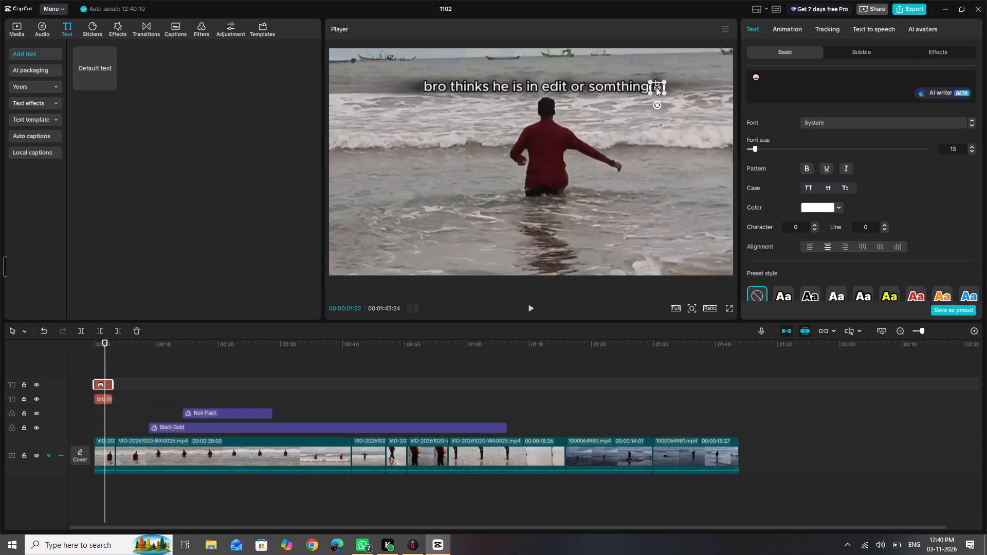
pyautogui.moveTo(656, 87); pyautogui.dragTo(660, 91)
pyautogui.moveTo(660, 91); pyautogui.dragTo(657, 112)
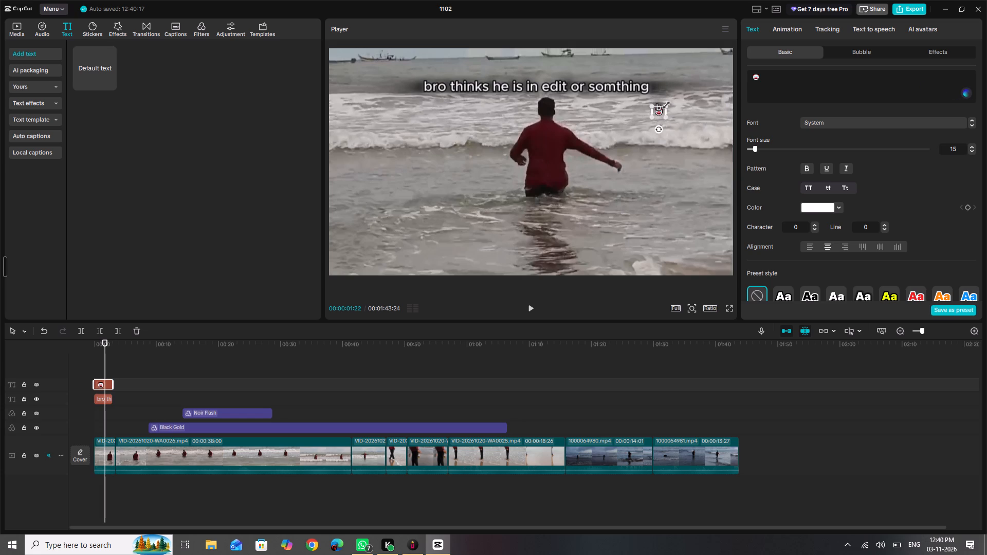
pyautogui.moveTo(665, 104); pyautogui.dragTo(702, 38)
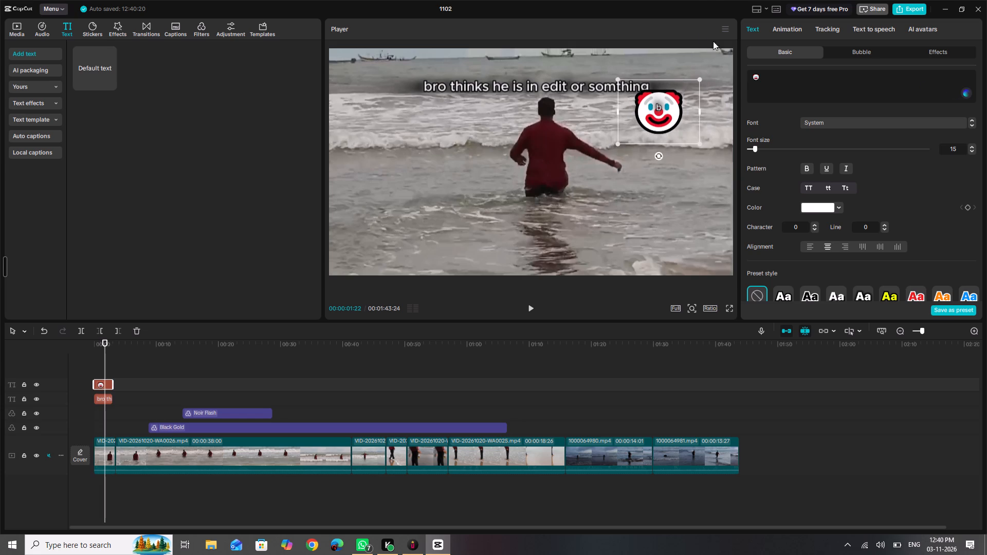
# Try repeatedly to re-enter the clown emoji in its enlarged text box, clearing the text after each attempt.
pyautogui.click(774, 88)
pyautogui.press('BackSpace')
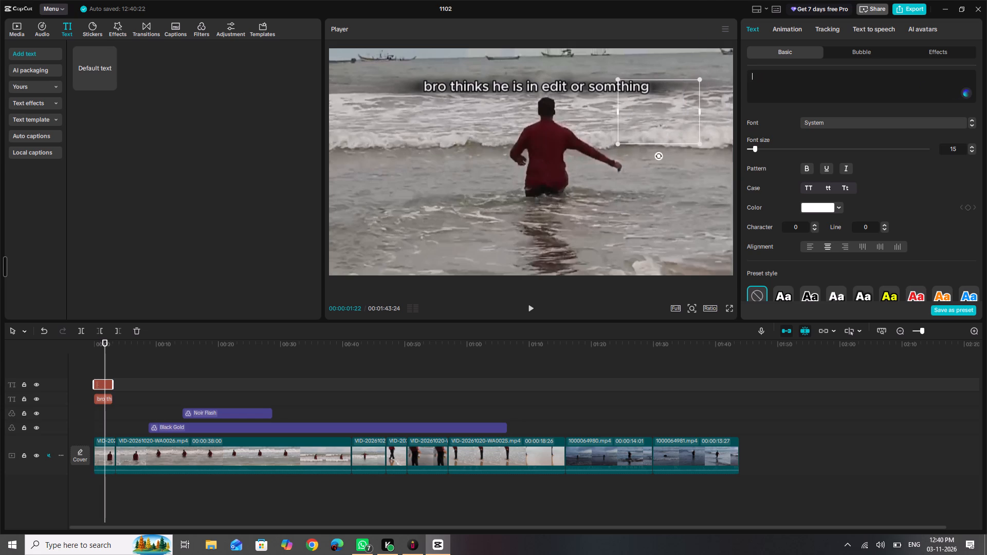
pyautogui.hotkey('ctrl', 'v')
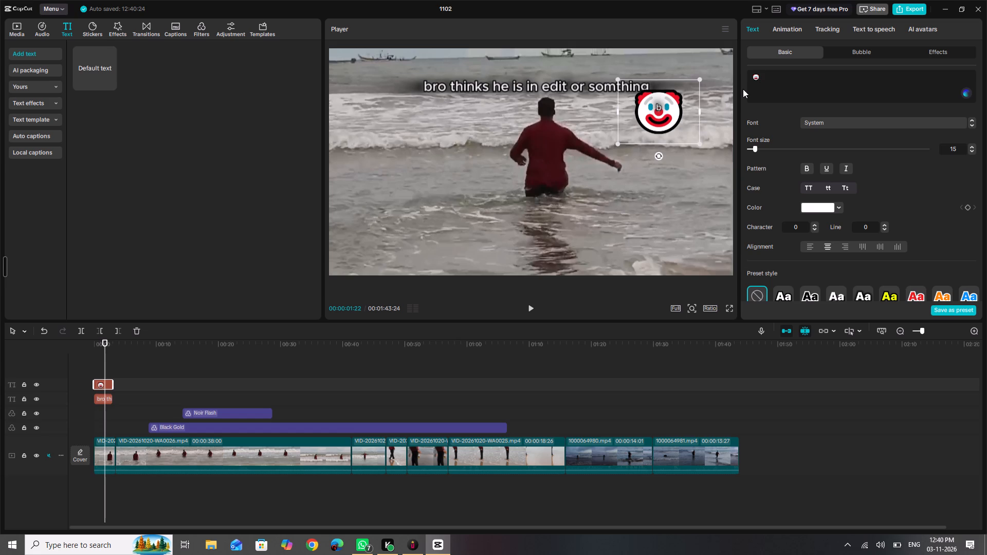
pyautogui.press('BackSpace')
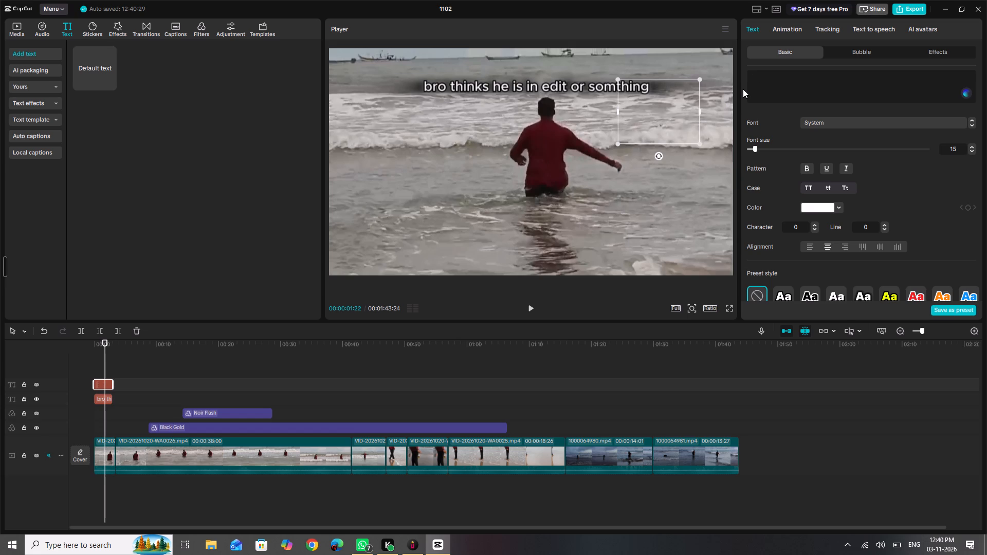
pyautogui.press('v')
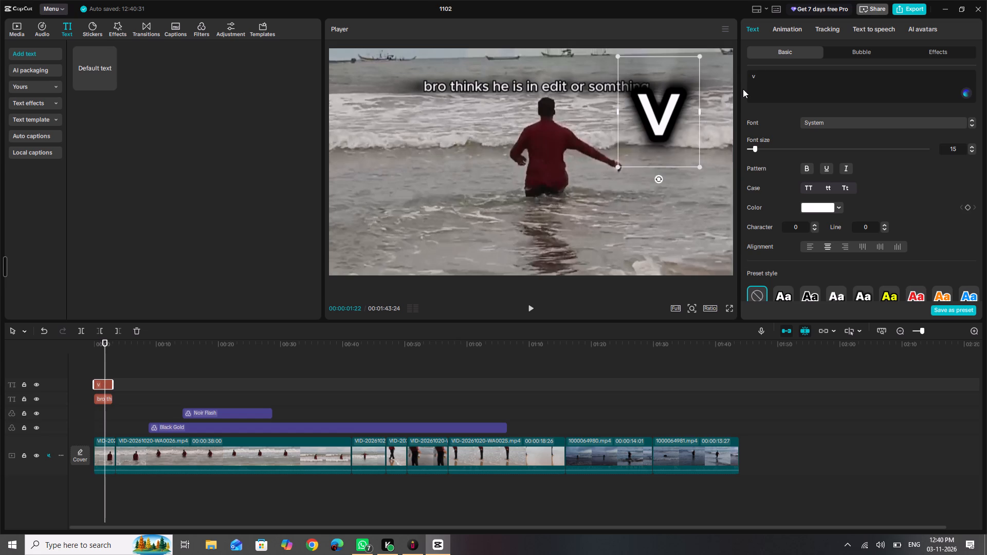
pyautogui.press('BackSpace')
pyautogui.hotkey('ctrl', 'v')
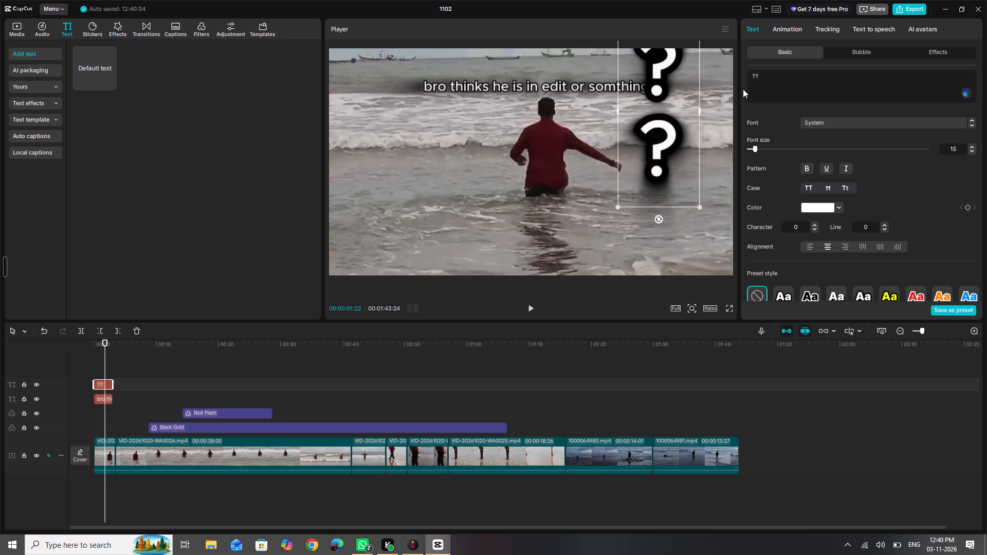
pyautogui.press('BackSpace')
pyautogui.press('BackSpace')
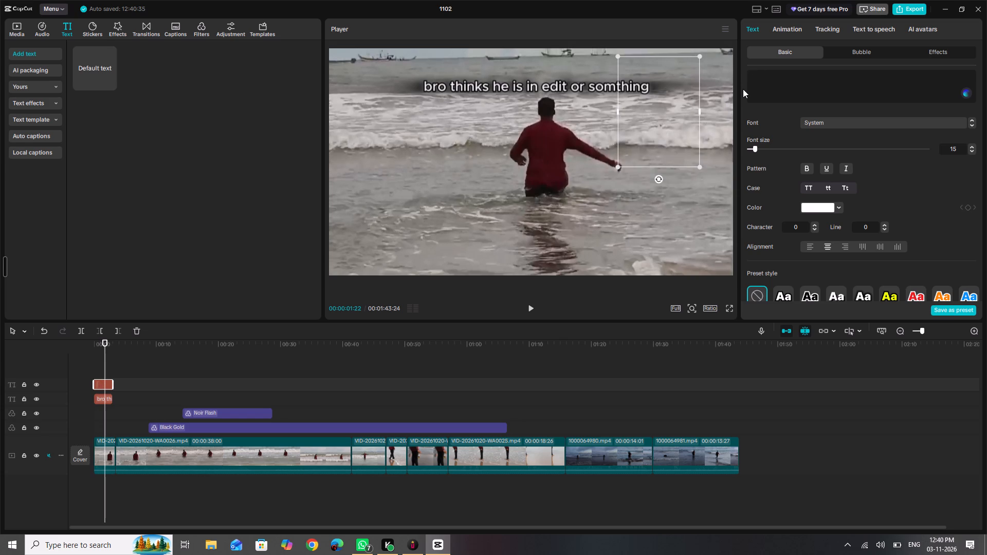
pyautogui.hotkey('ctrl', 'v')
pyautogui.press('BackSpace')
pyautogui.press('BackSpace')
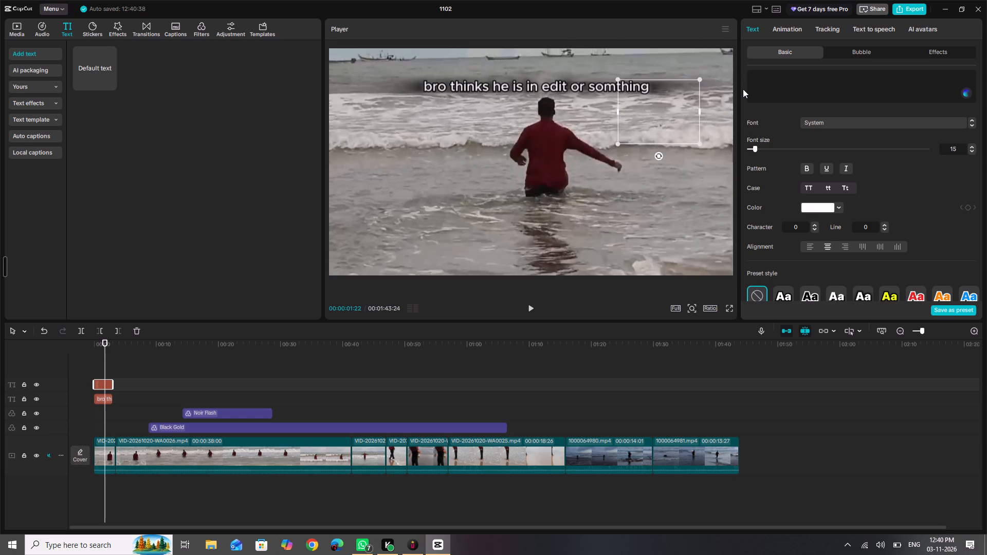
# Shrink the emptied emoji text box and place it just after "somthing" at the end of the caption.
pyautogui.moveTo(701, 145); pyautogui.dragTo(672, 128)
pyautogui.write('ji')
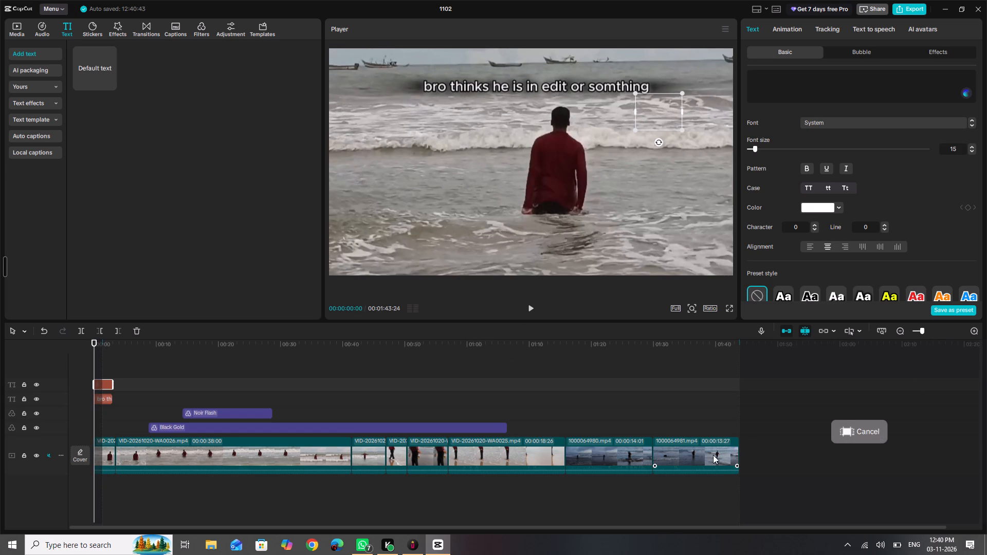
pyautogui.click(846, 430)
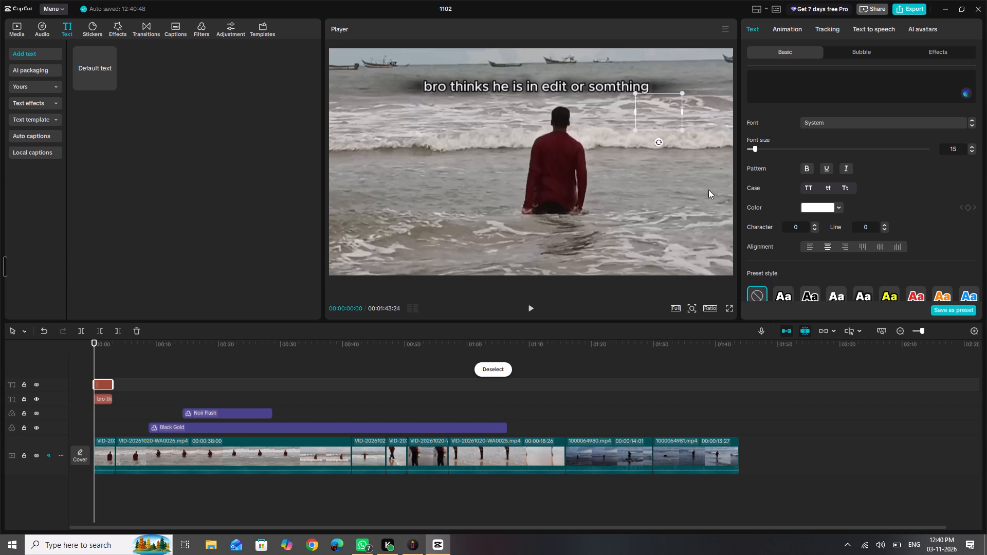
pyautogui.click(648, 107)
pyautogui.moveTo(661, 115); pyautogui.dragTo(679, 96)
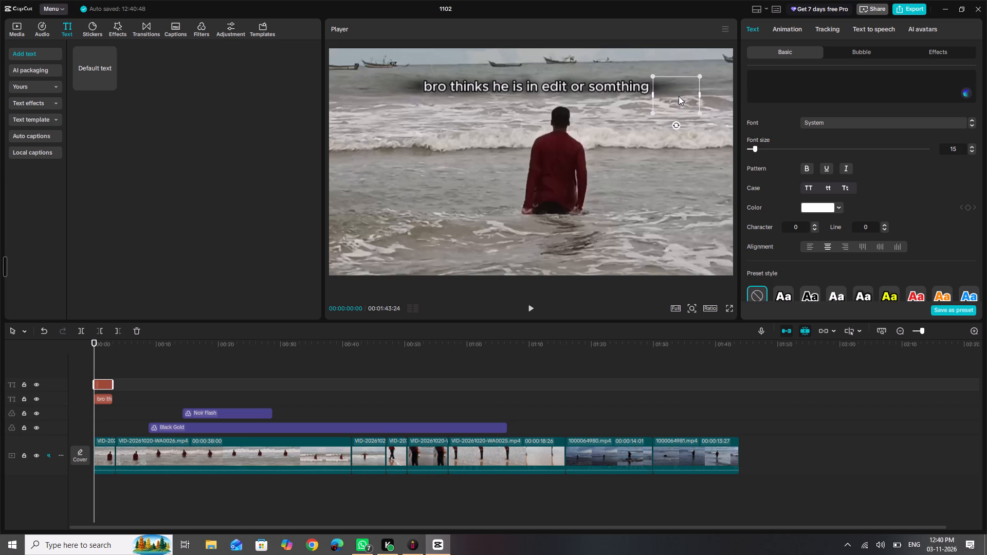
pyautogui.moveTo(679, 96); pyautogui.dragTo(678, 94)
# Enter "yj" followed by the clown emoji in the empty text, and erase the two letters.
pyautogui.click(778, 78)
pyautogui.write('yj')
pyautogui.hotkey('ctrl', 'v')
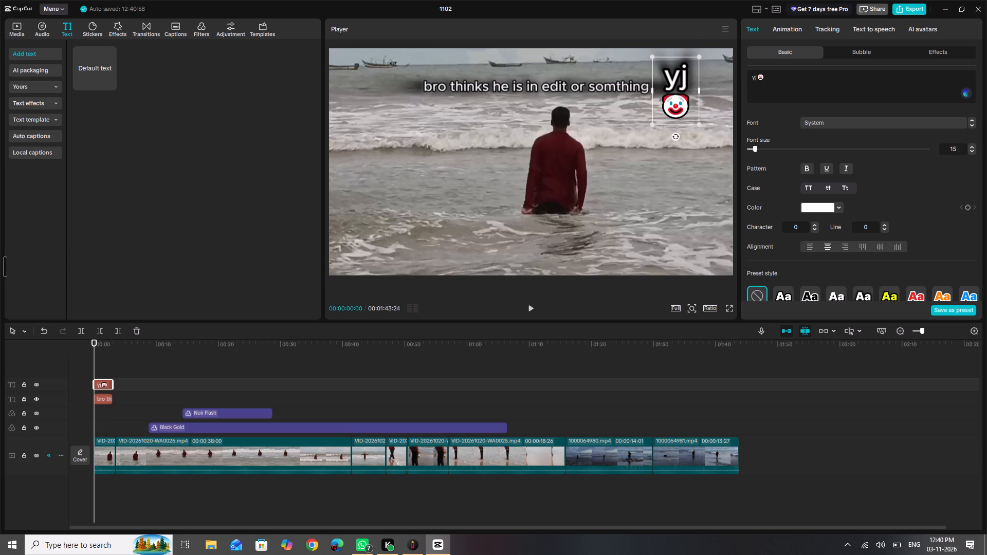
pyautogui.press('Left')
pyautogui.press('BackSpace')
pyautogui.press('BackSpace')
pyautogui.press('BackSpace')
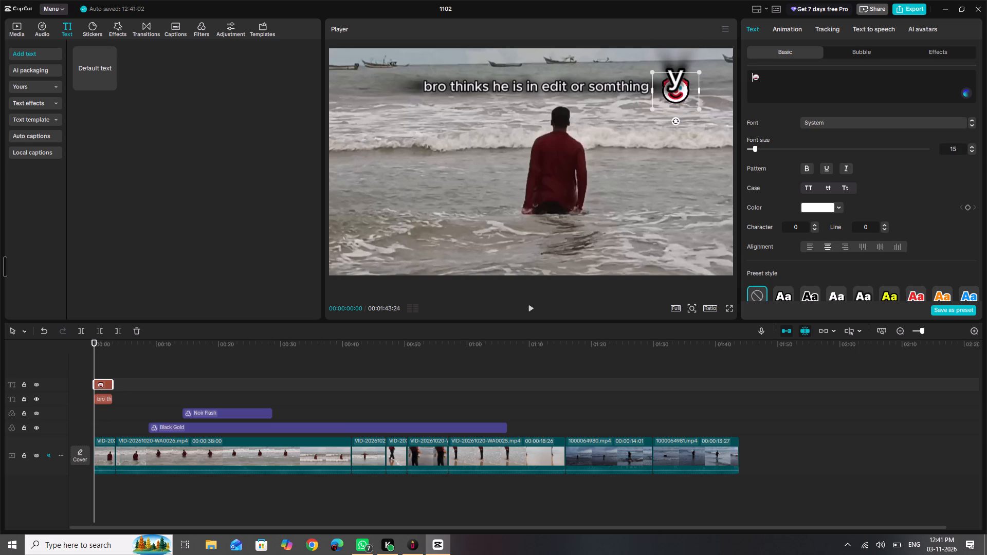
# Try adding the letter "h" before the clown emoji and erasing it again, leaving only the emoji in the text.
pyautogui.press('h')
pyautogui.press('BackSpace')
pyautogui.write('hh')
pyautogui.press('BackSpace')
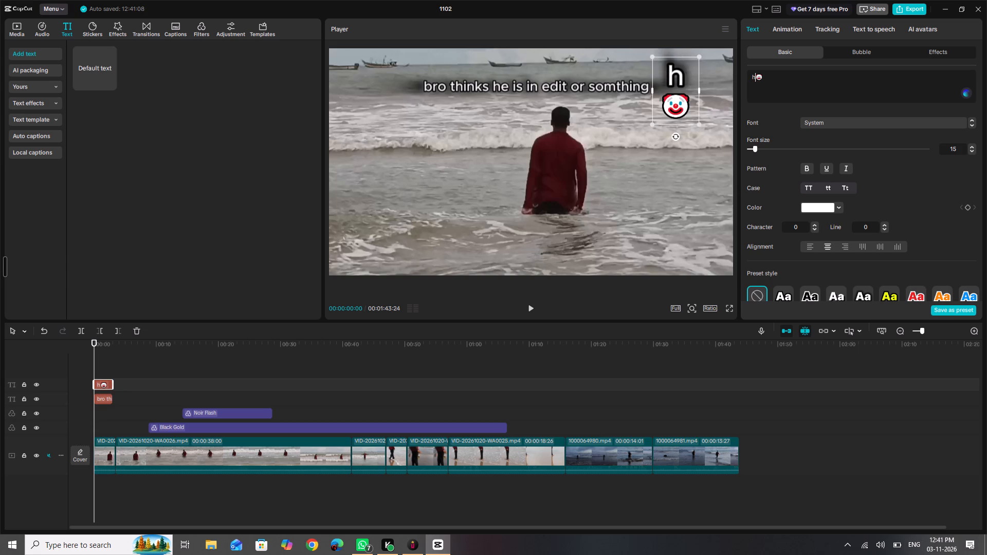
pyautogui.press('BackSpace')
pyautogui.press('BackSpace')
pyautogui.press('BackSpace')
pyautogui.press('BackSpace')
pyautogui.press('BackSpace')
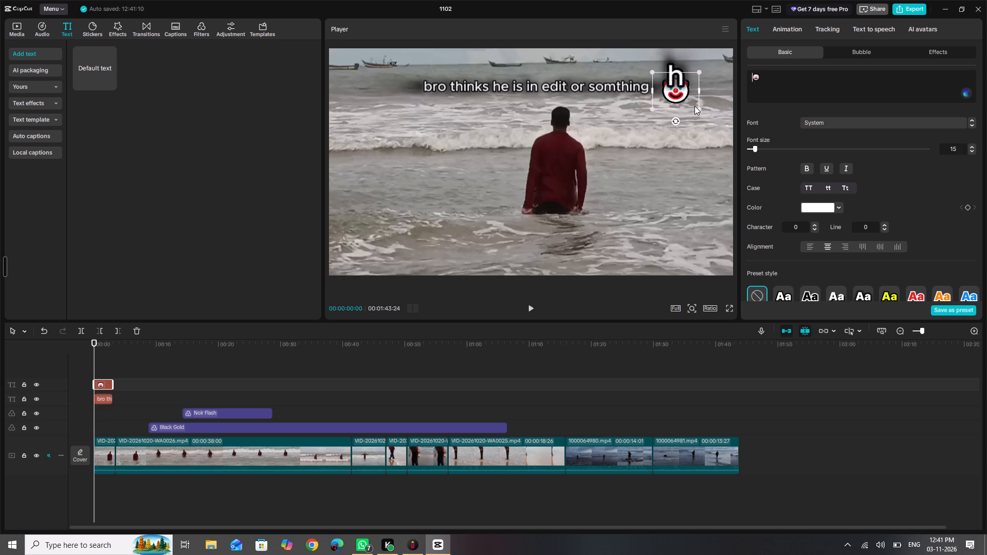
# Resize the clown emoji to slightly larger than before and move it below the caption, beside the man.
pyautogui.moveTo(696, 106); pyautogui.dragTo(743, 224)
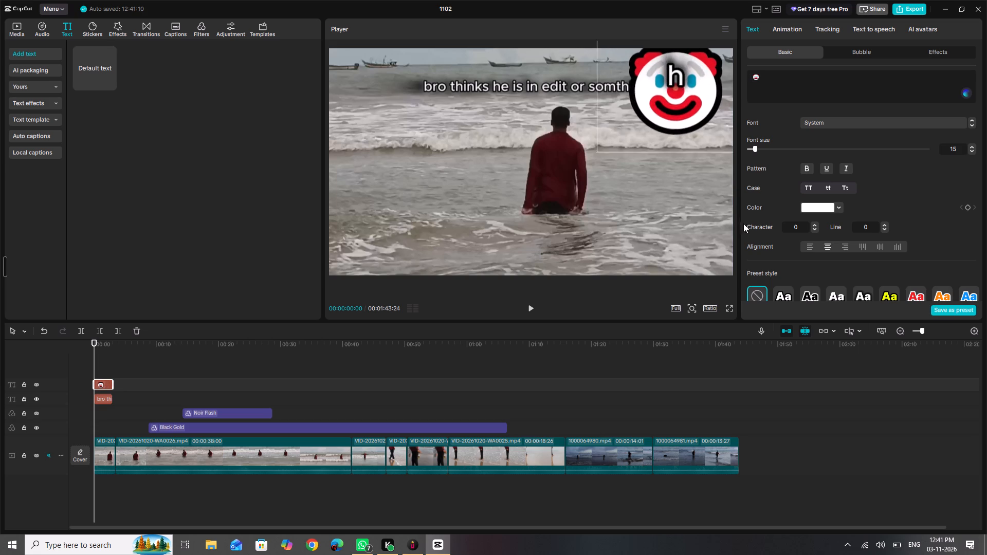
pyautogui.moveTo(743, 224); pyautogui.dragTo(630, 119)
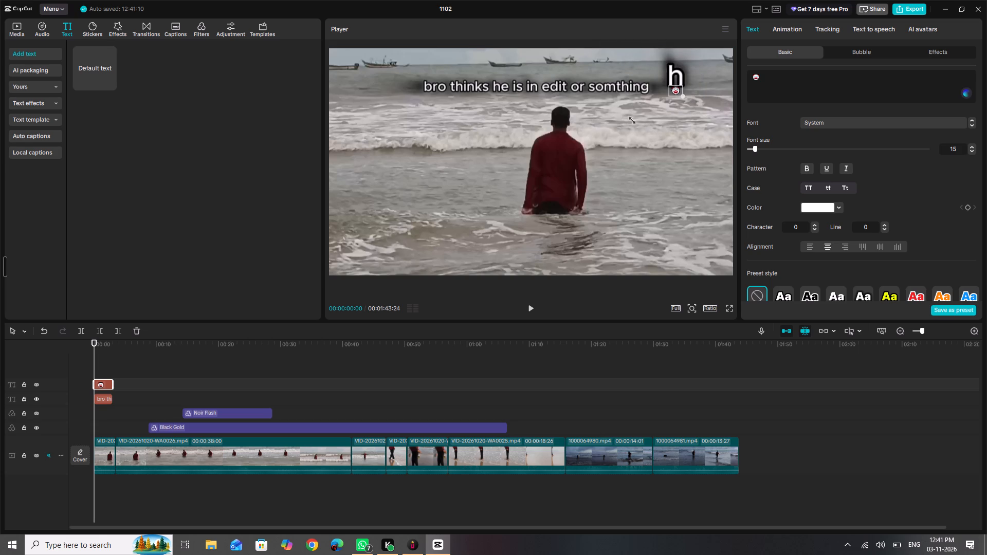
pyautogui.moveTo(630, 119); pyautogui.dragTo(688, 146)
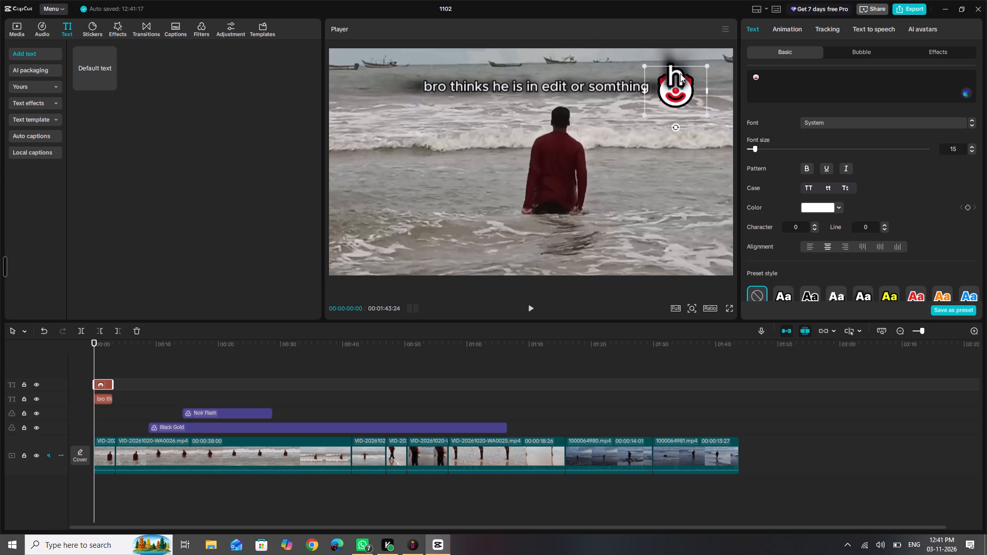
pyautogui.click(680, 73)
pyautogui.moveTo(680, 73); pyautogui.dragTo(646, 138)
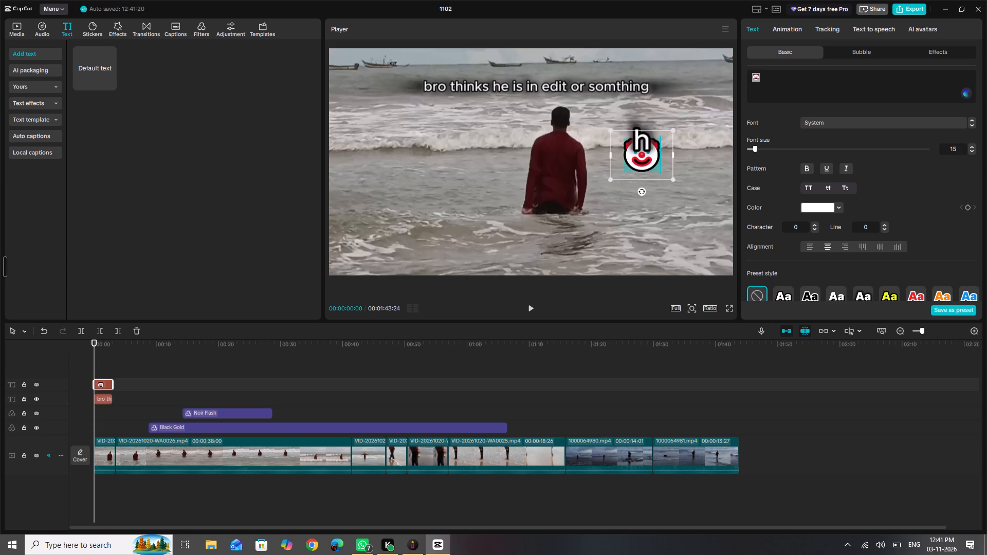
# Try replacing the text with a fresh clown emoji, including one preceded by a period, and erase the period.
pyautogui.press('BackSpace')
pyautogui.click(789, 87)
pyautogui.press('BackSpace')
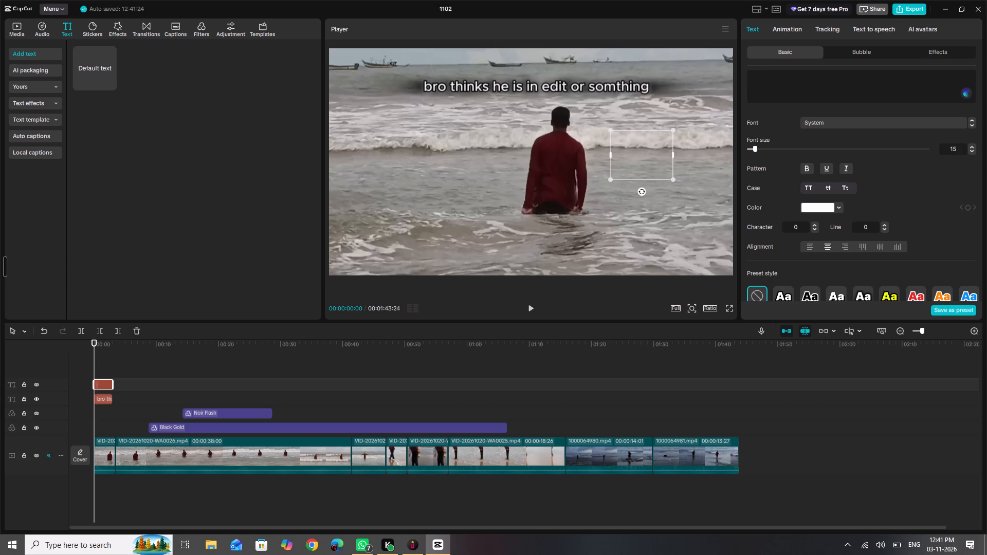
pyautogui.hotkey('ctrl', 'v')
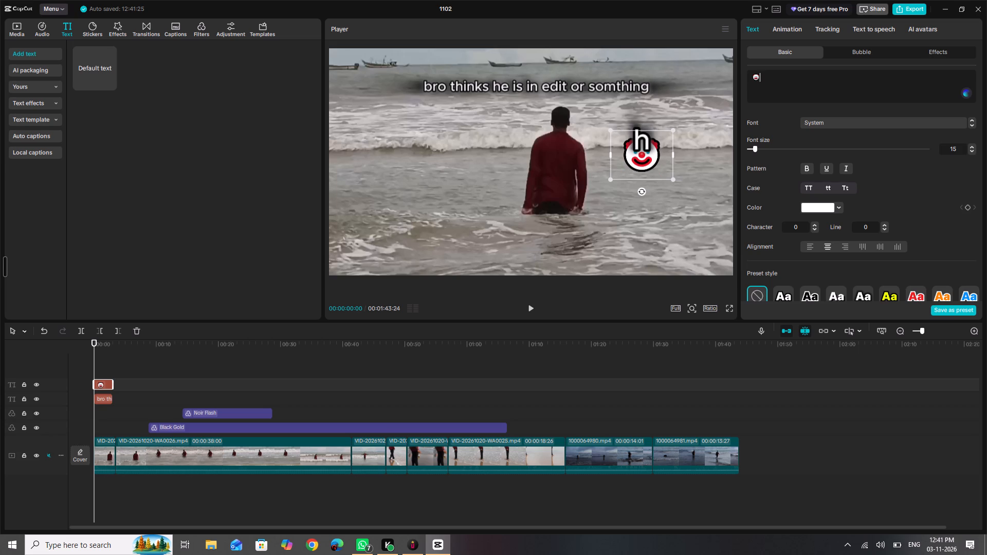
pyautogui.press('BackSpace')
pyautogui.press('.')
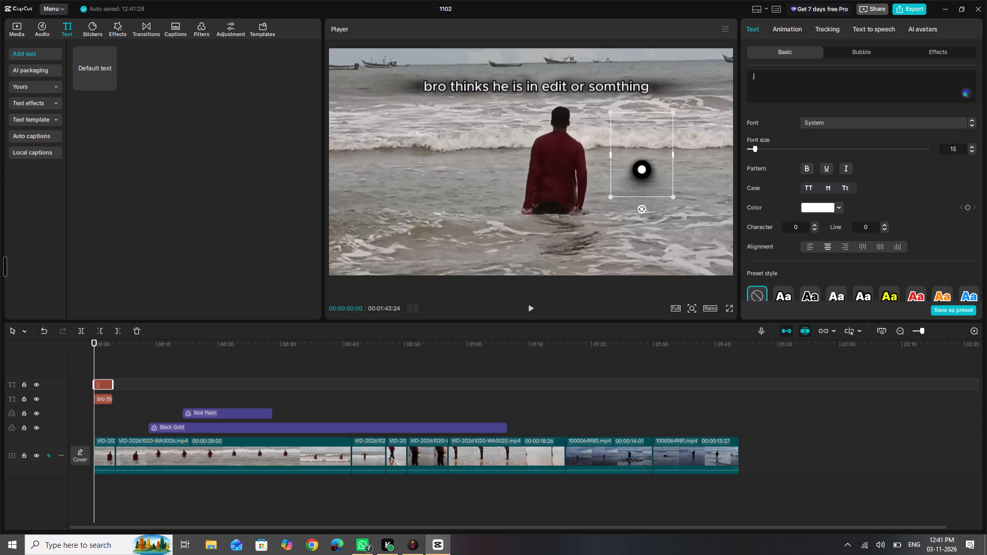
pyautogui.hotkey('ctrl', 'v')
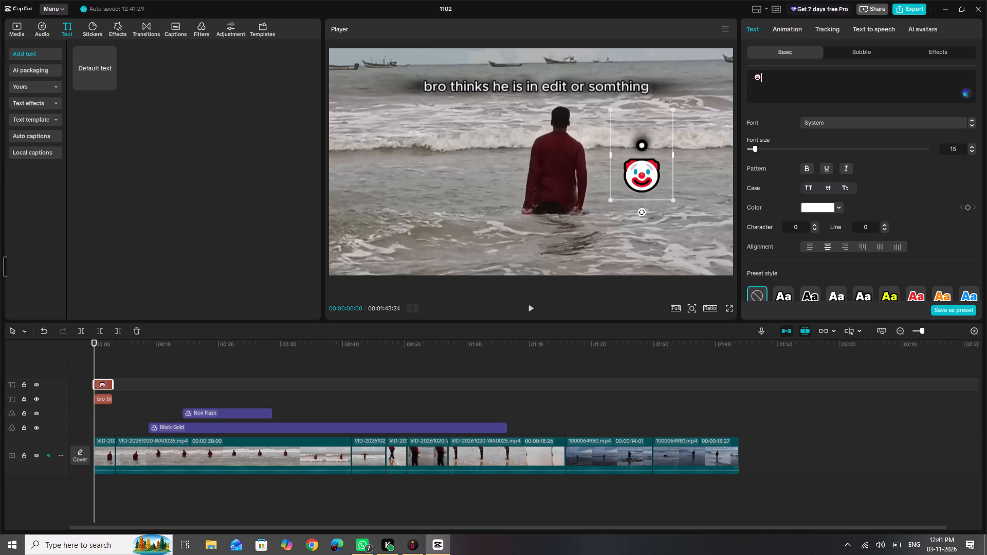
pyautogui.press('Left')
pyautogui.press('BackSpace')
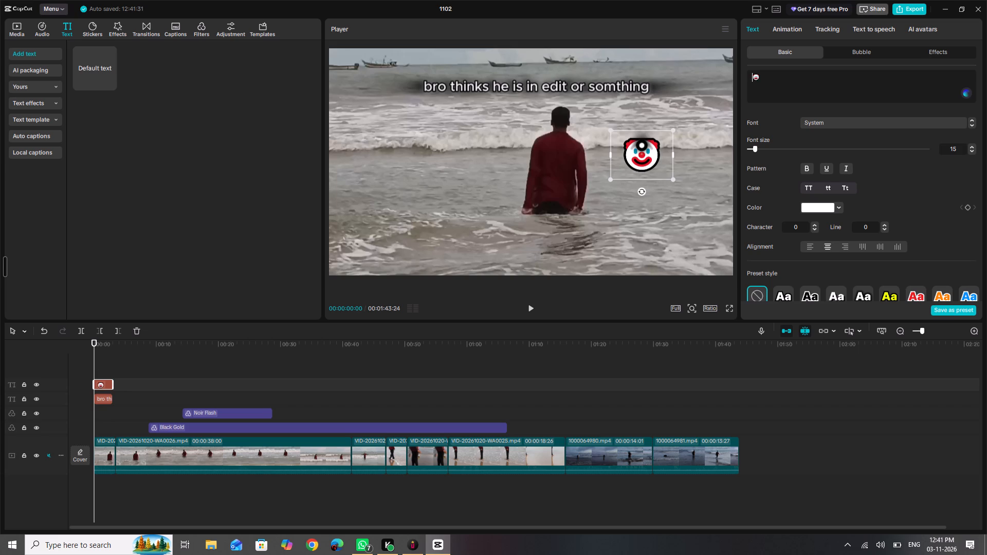
# Delete the clown emoji from its text and move the empty box up to the end of the caption, overlapping "somthing".
pyautogui.press('Delete')
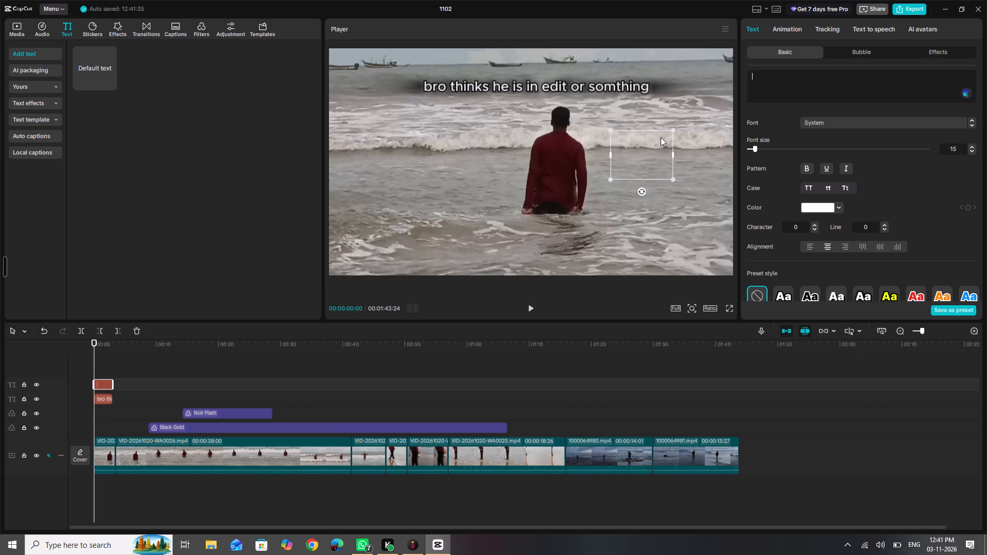
pyautogui.moveTo(640, 150); pyautogui.dragTo(662, 91)
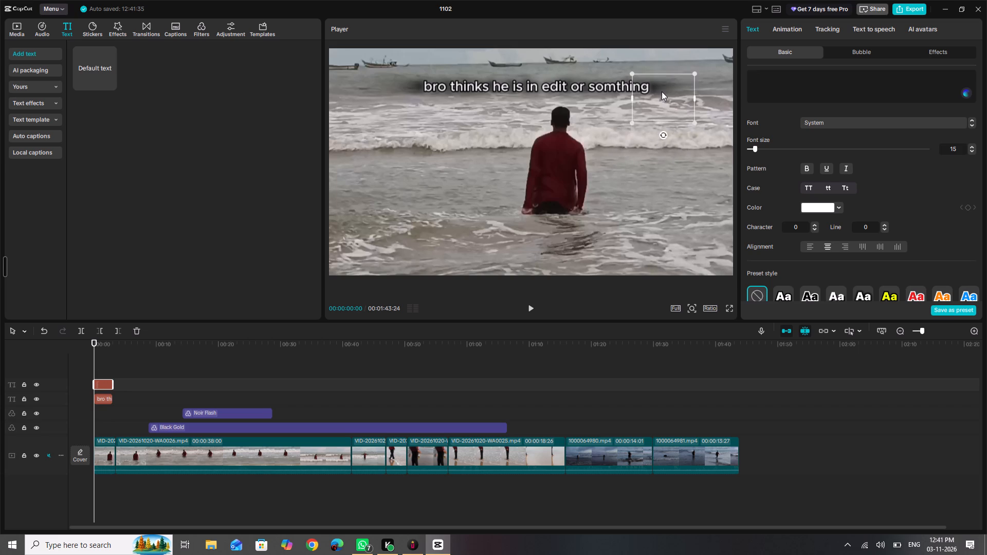
pyautogui.moveTo(662, 91); pyautogui.dragTo(660, 89)
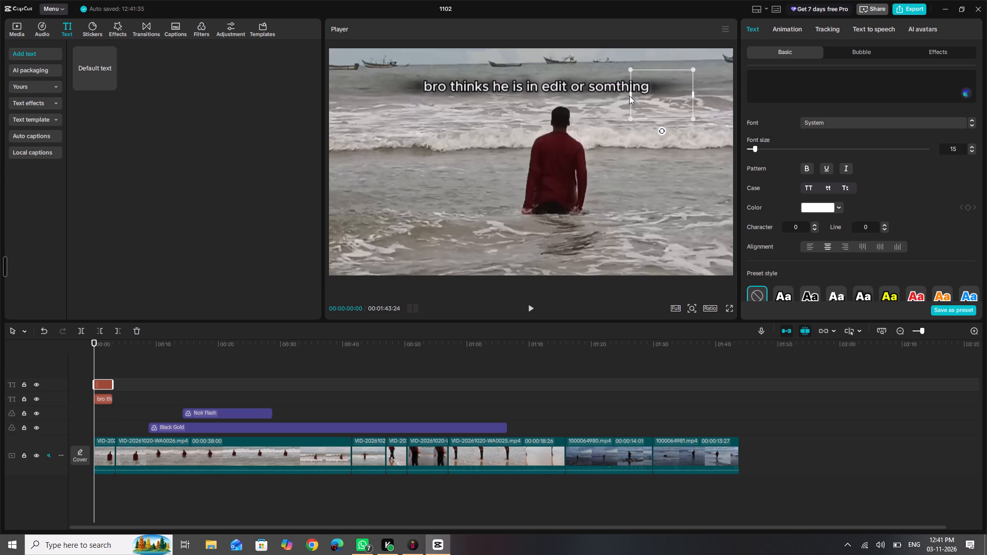
pyautogui.click(632, 95)
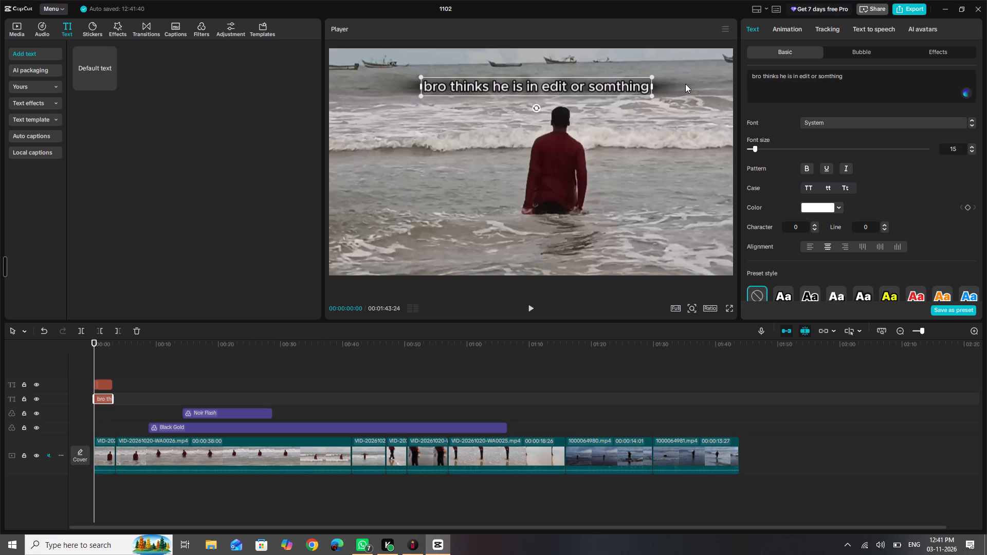
# Insert a clown emoji into the empty text box at the end of the caption, with no preset style.
pyautogui.click(674, 86)
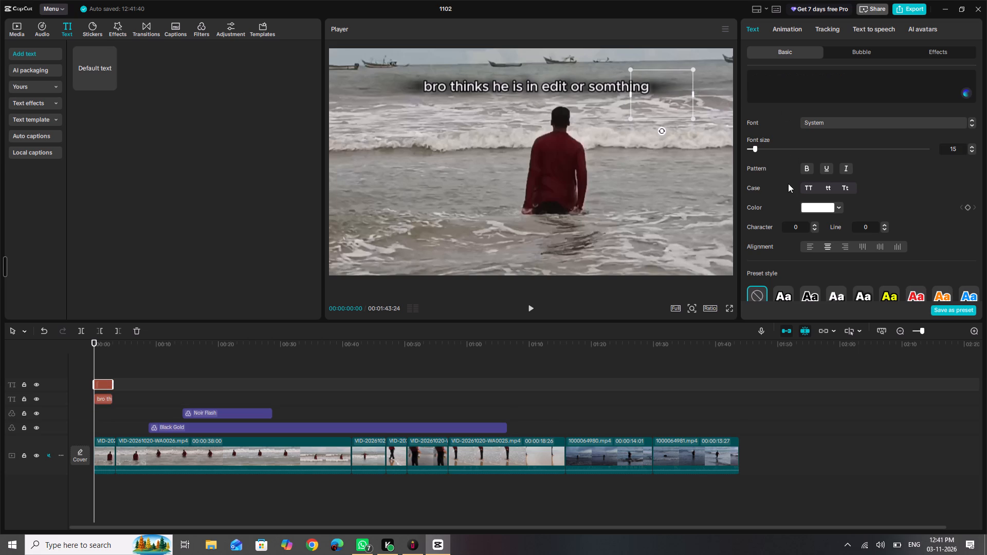
pyautogui.scroll(-2, 773, 271)
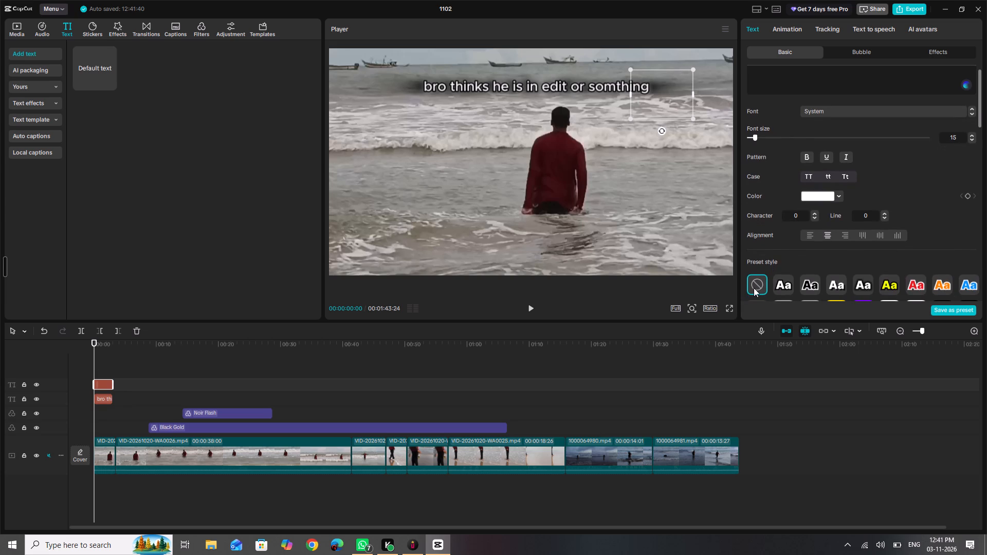
pyautogui.click(754, 288)
pyautogui.click(802, 86)
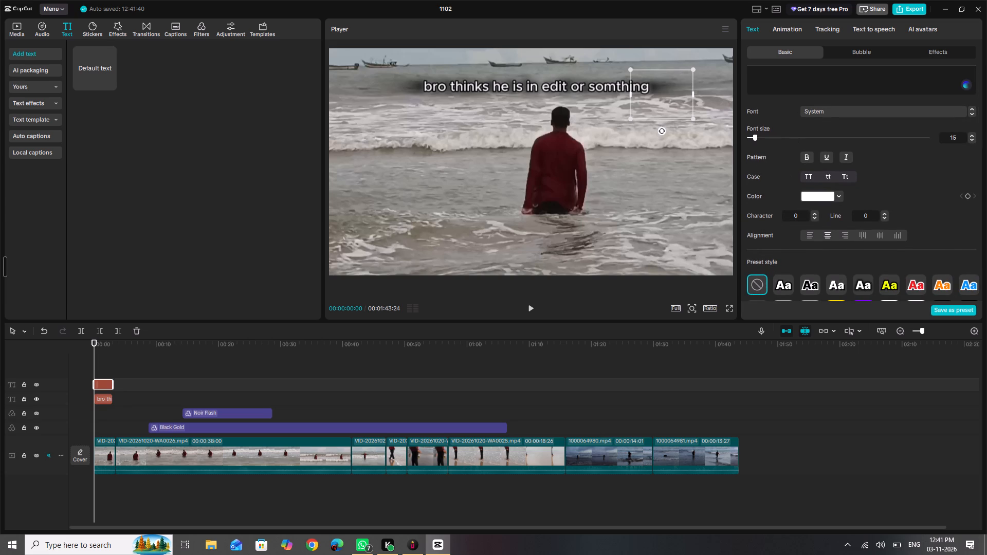
pyautogui.hotkey('ctrl', 'v')
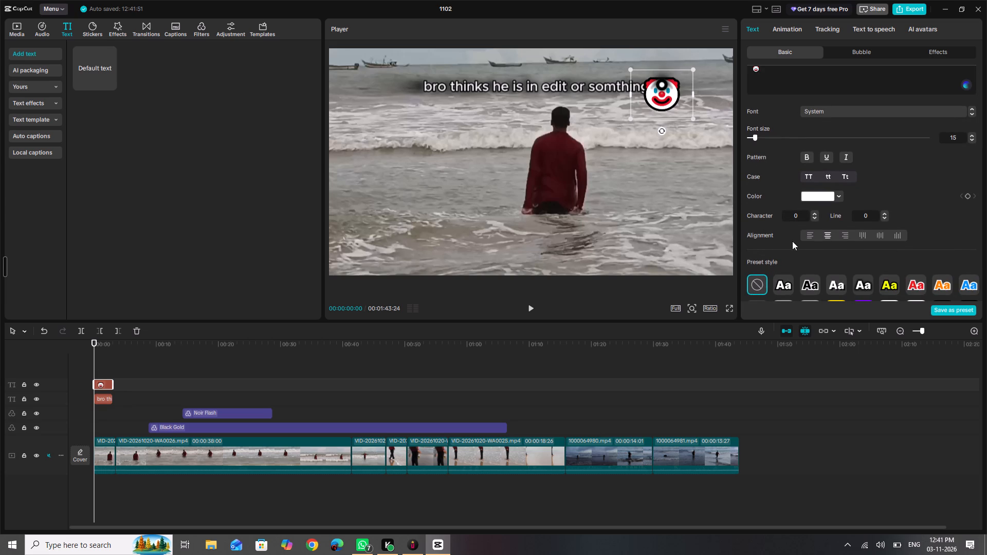
# Apply the preset style with black lettering and a white outline to the clown emoji.
pyautogui.click(807, 283)
pyautogui.press('2')
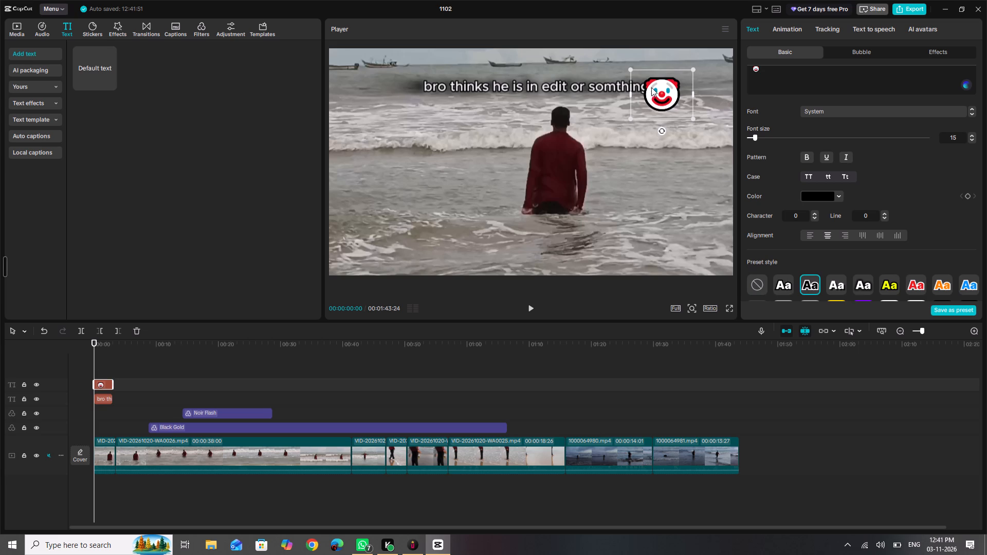
# Shrink the clown emoji to about the caption's letter height and place it directly after "somthing" on the same line.
pyautogui.moveTo(661, 93); pyautogui.dragTo(665, 85)
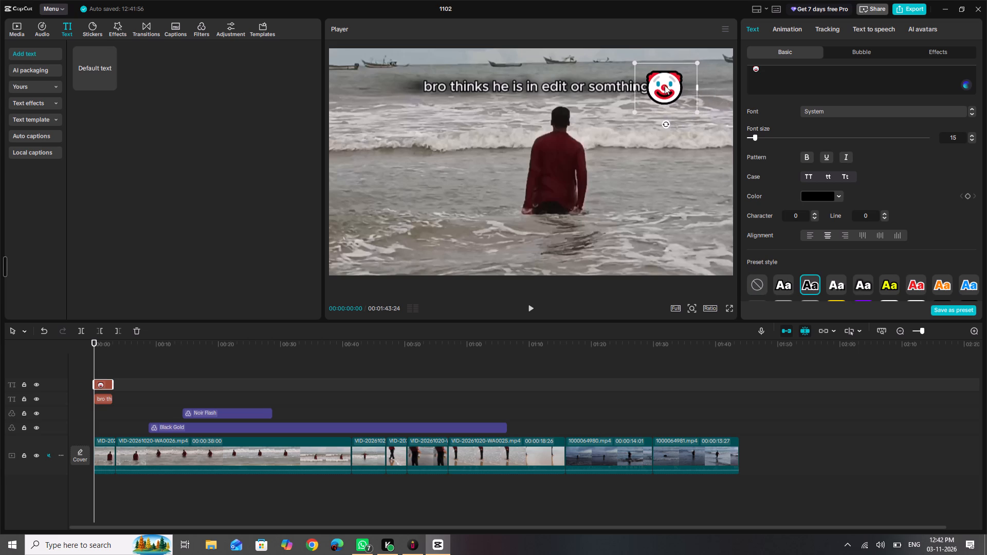
pyautogui.moveTo(665, 85); pyautogui.dragTo(668, 85)
pyautogui.moveTo(699, 110); pyautogui.dragTo(679, 98)
pyautogui.moveTo(674, 87); pyautogui.dragTo(666, 89)
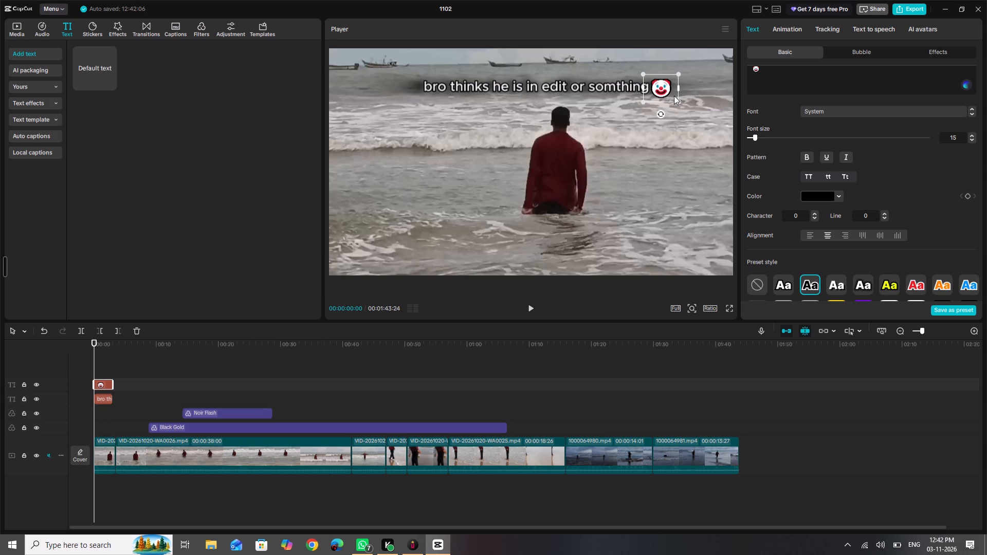
pyautogui.moveTo(677, 99); pyautogui.dragTo(670, 96)
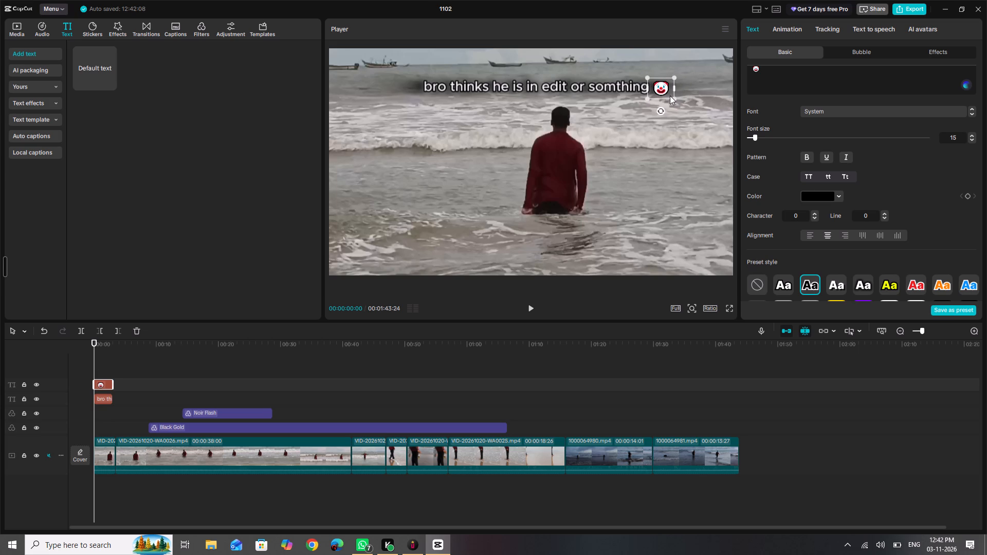
pyautogui.click(663, 88)
pyautogui.moveTo(660, 87); pyautogui.dragTo(654, 87)
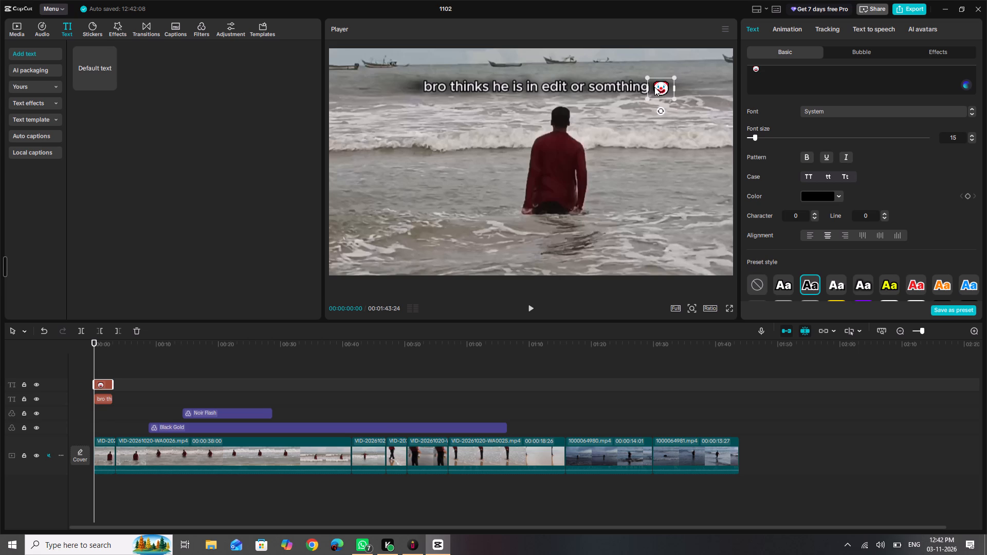
pyautogui.click(665, 89)
pyautogui.click(672, 130)
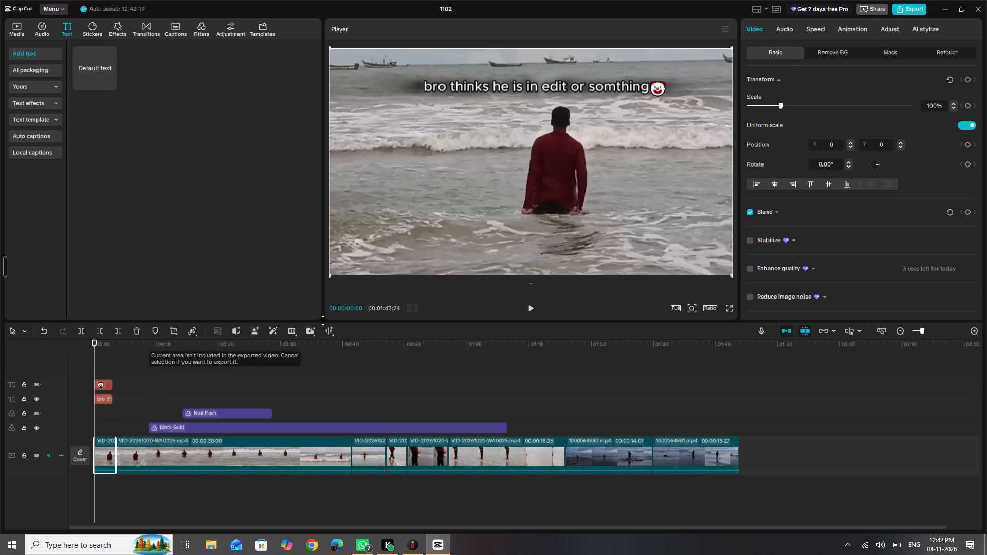
# Fine-tune the clown emoji after "somthing" by making it slightly smaller.
pyautogui.click(659, 88)
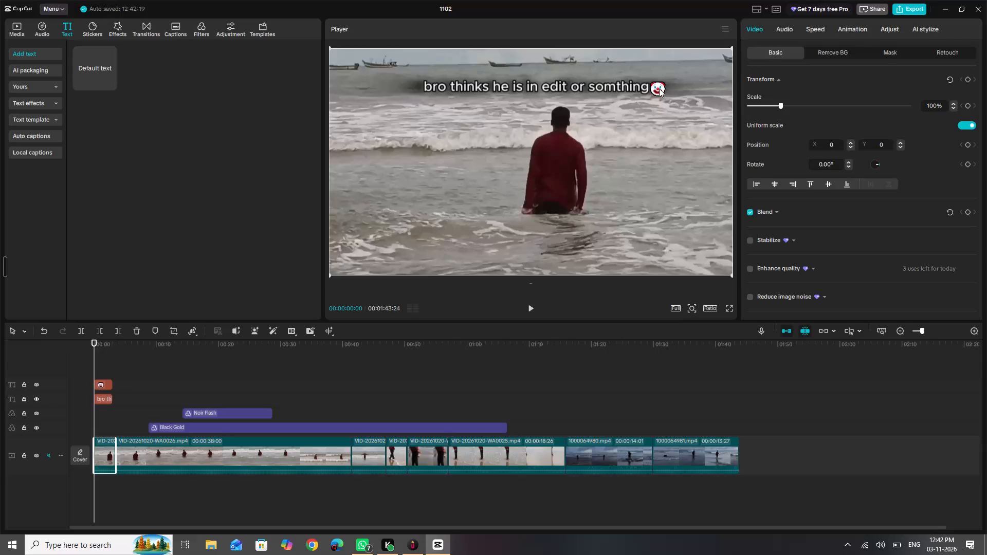
pyautogui.click(669, 100)
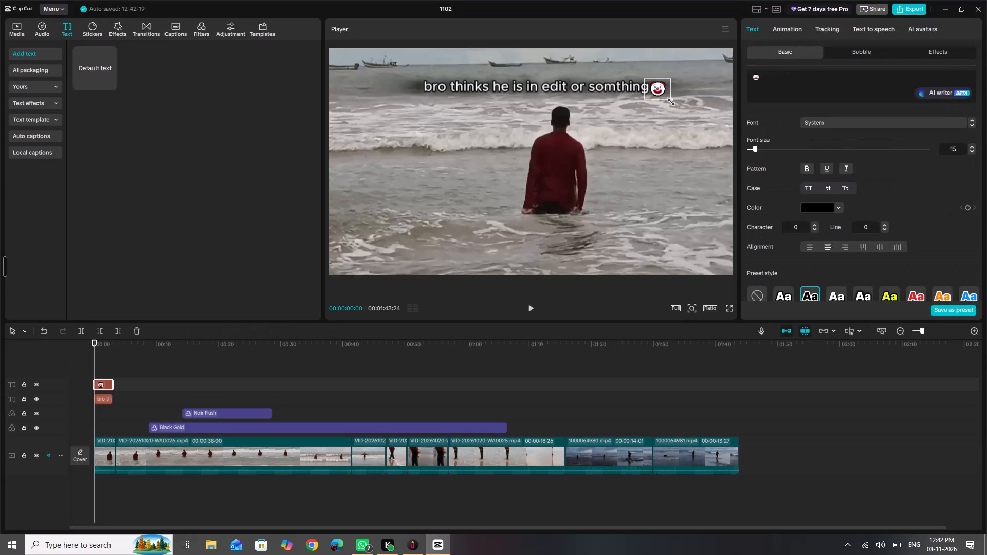
pyautogui.click(671, 139)
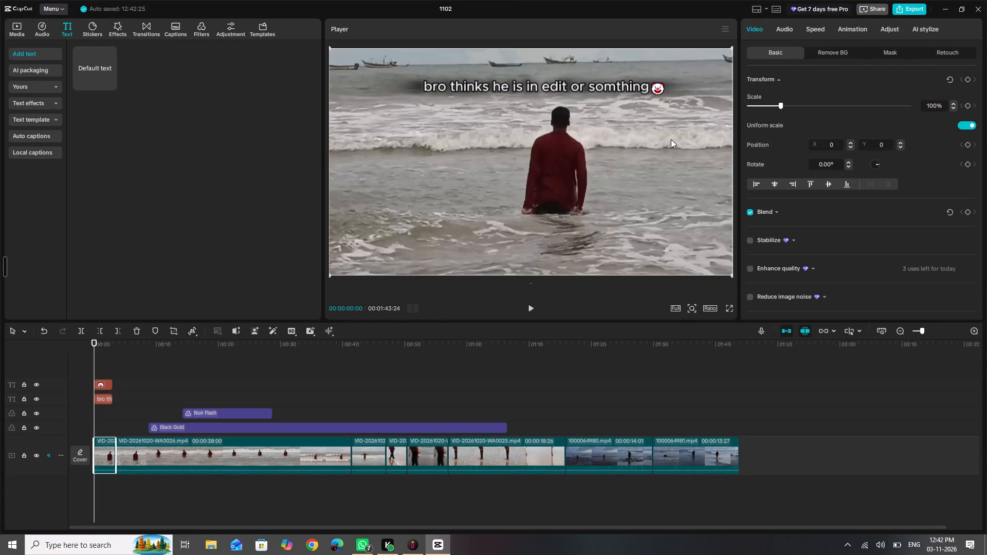
pyautogui.click(657, 89)
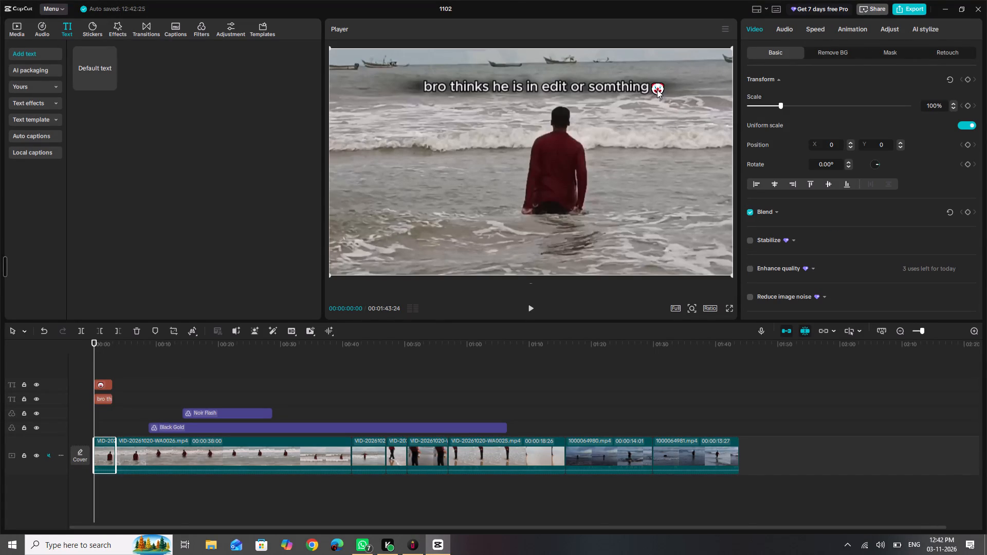
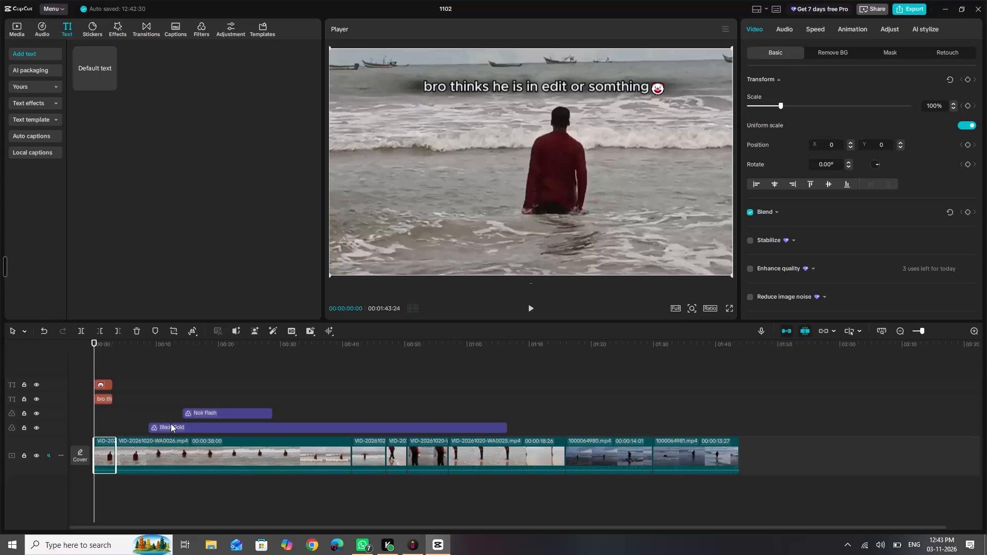
# Review the filtered footage from the start and again from about 1:07, just past the end of the Black Gold filter.
pyautogui.click(223, 428)
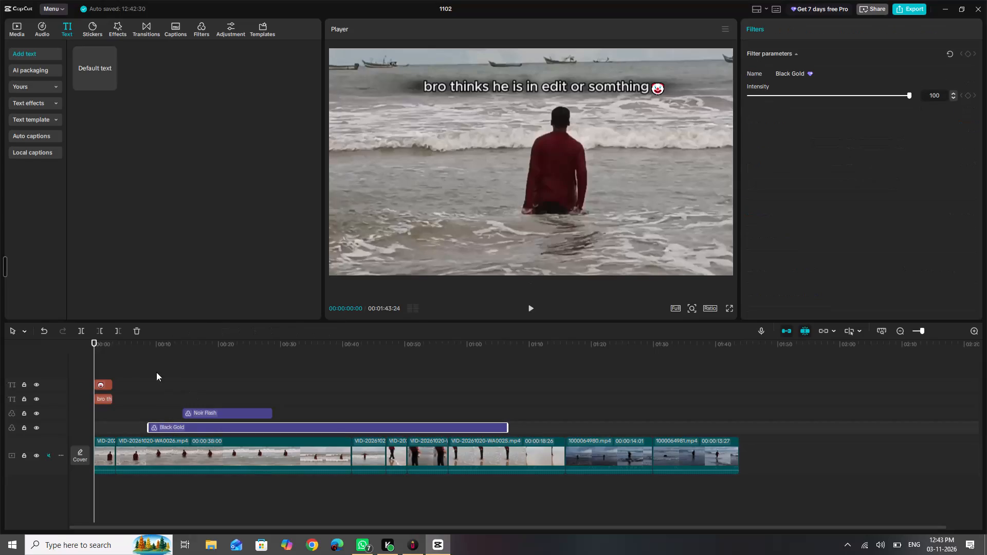
pyautogui.press('space')
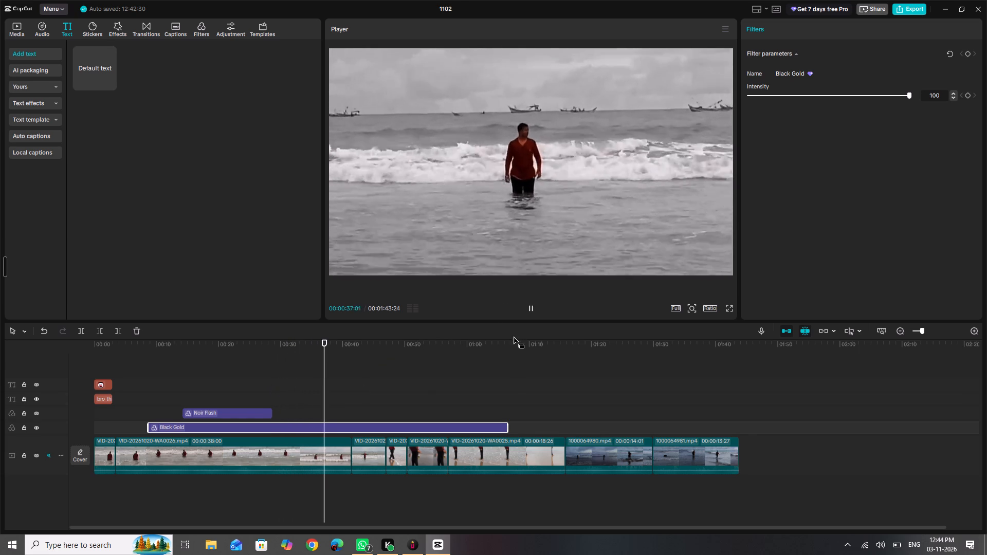
pyautogui.click(516, 342)
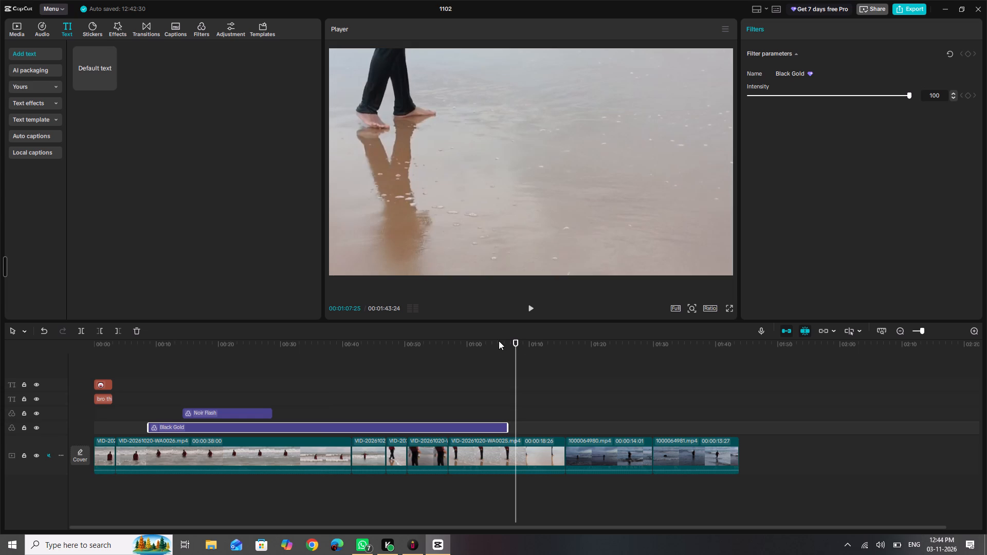
pyautogui.press('space')
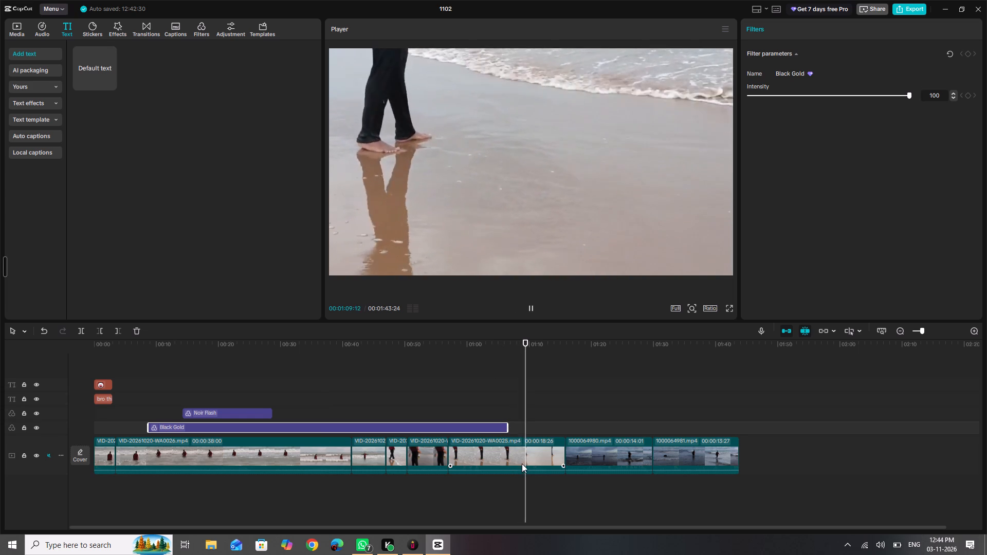
# Adjust the end of the Black Gold filter on the timeline so that it stops at about 1:05.
pyautogui.moveTo(507, 424); pyautogui.dragTo(586, 421)
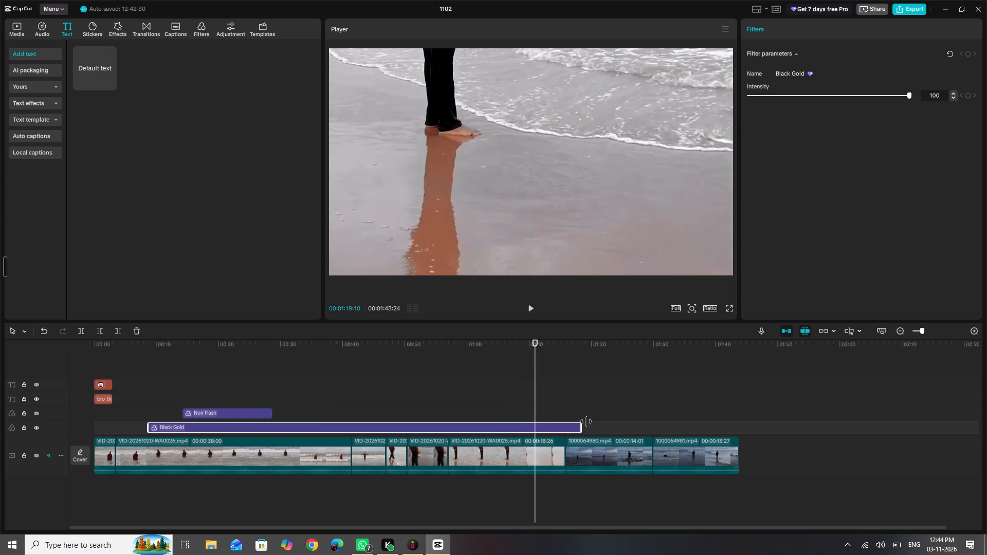
pyautogui.moveTo(586, 421); pyautogui.dragTo(517, 437)
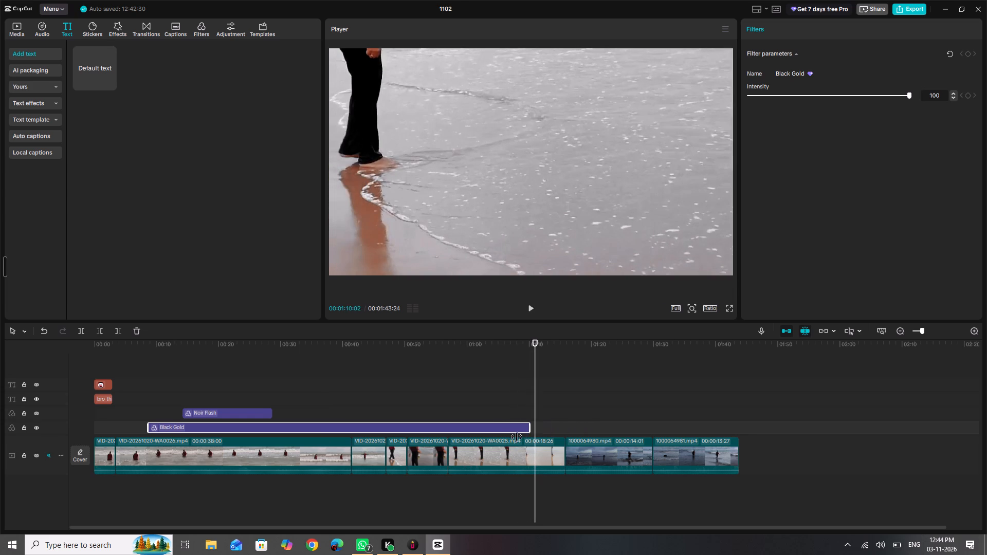
pyautogui.moveTo(517, 437); pyautogui.dragTo(473, 447)
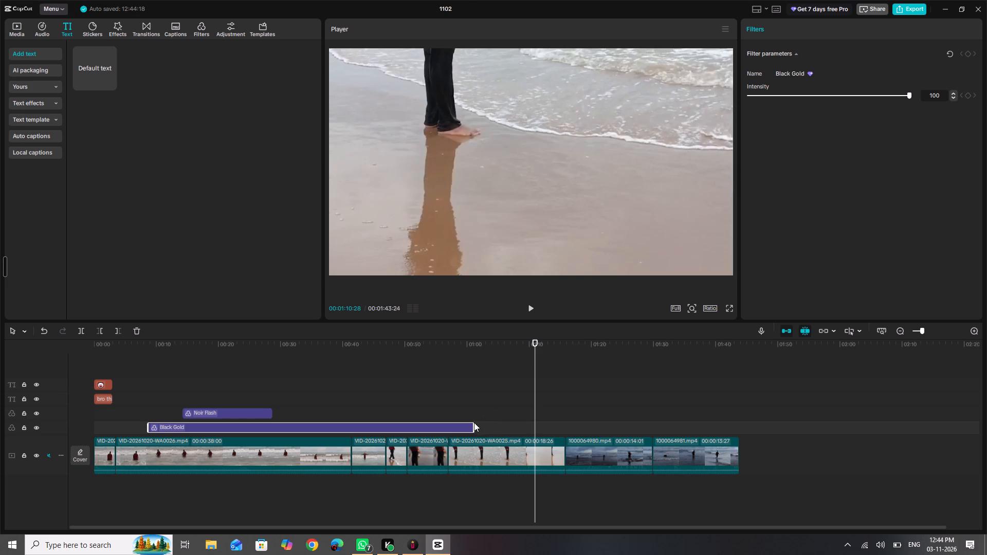
pyautogui.moveTo(473, 424); pyautogui.dragTo(549, 422)
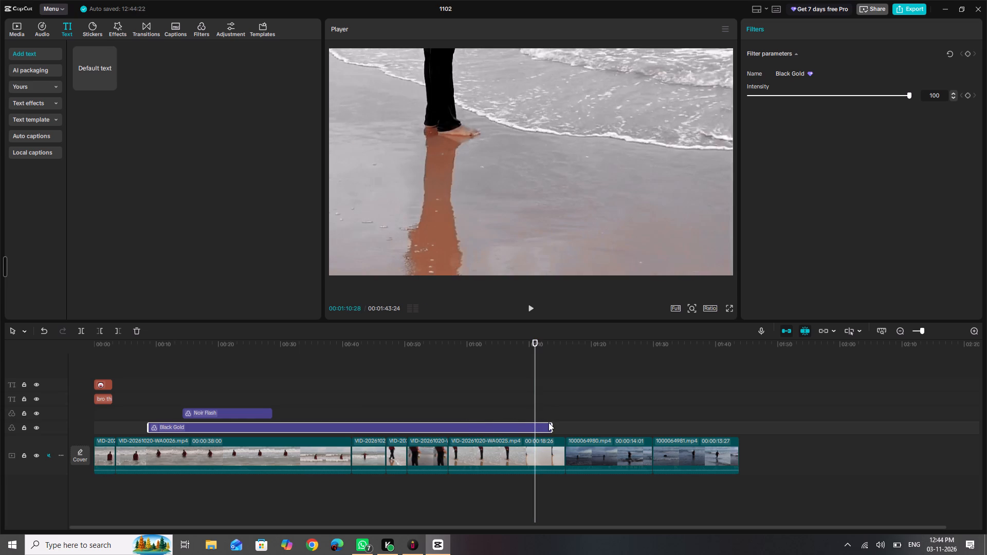
pyautogui.moveTo(549, 422); pyautogui.dragTo(519, 428)
pyautogui.moveTo(519, 428); pyautogui.dragTo(557, 427)
pyautogui.moveTo(551, 427); pyautogui.dragTo(498, 432)
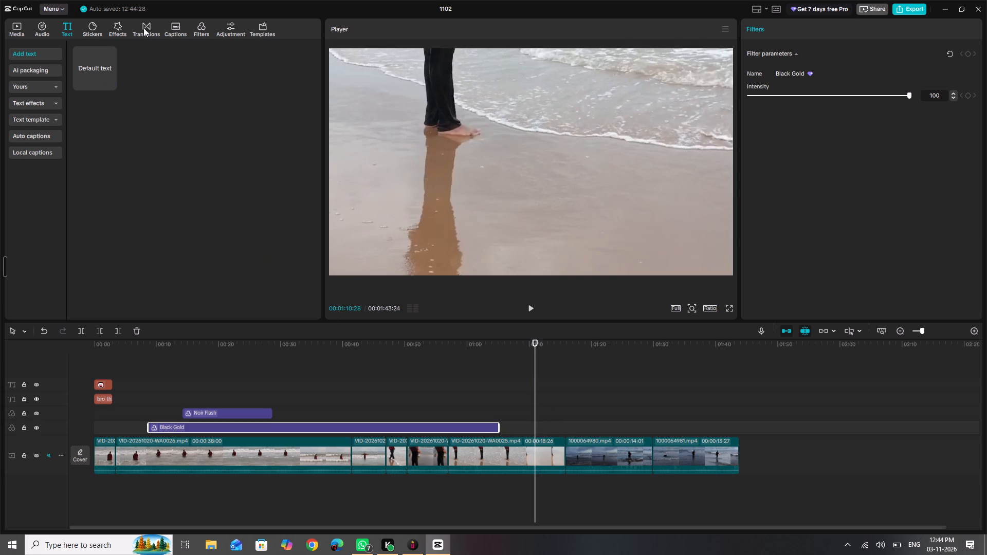
# Clear the old filter search and preview the Dark Silver filter from the Featured collection.
pyautogui.click(200, 33)
pyautogui.scroll(-1, 180, 180)
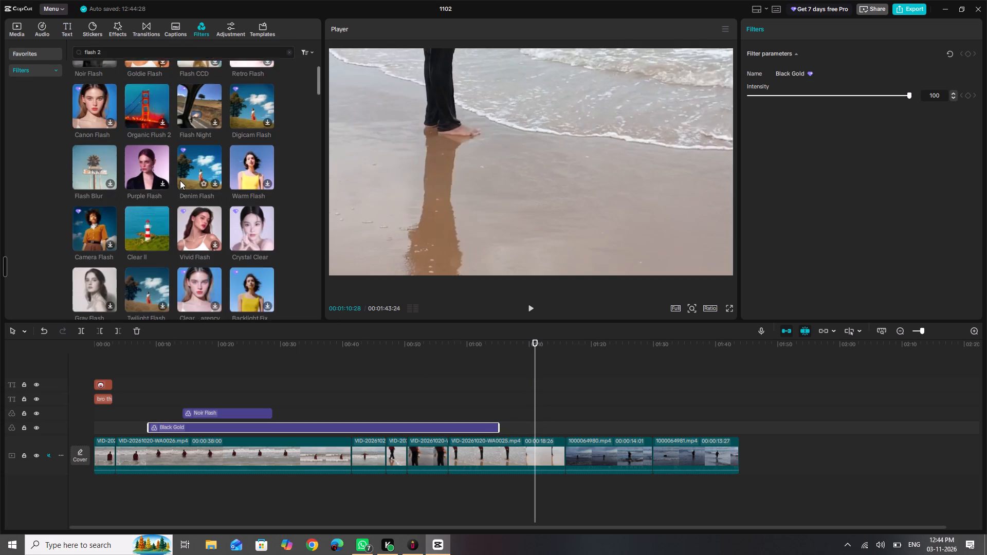
pyautogui.scroll(-1, 180, 180)
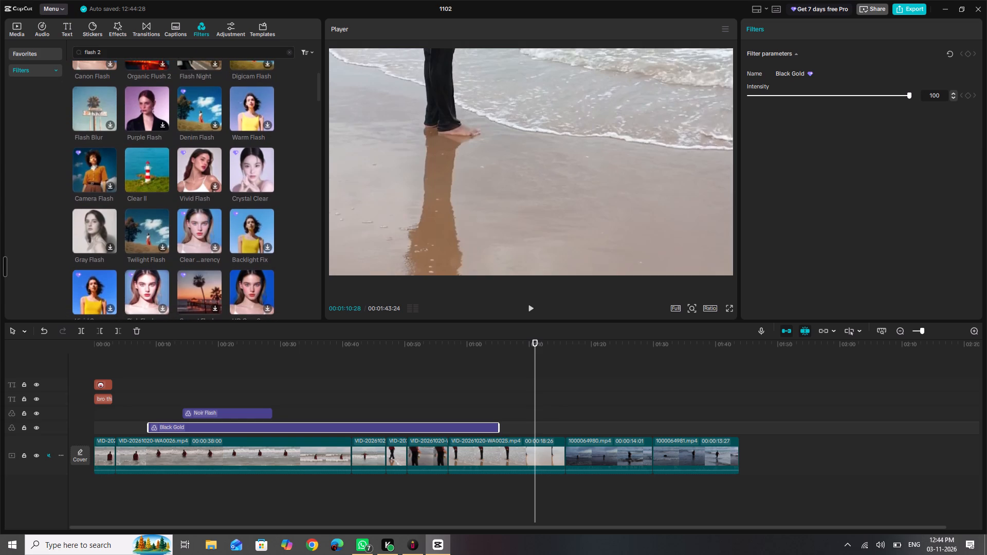
pyautogui.click(287, 52)
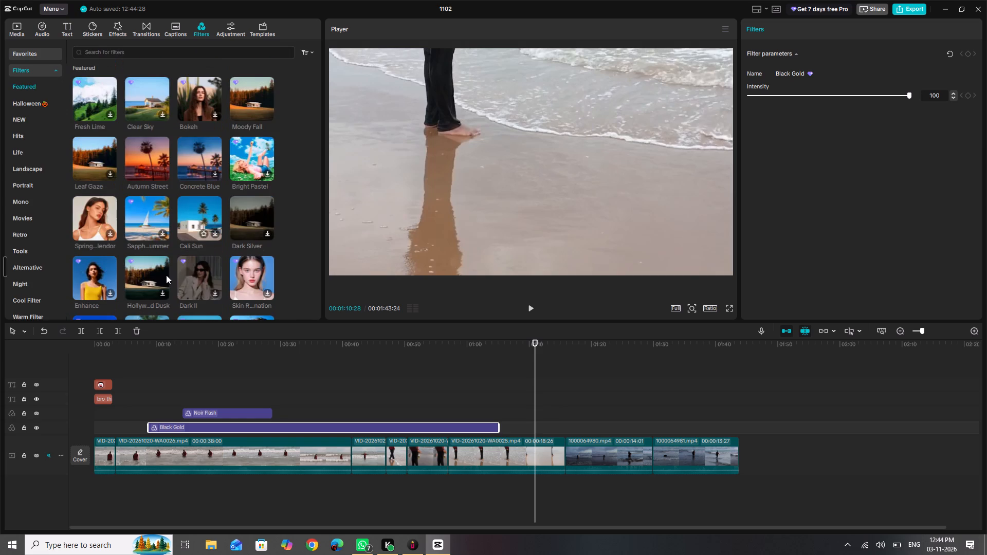
pyautogui.hscroll(1, 166, 275)
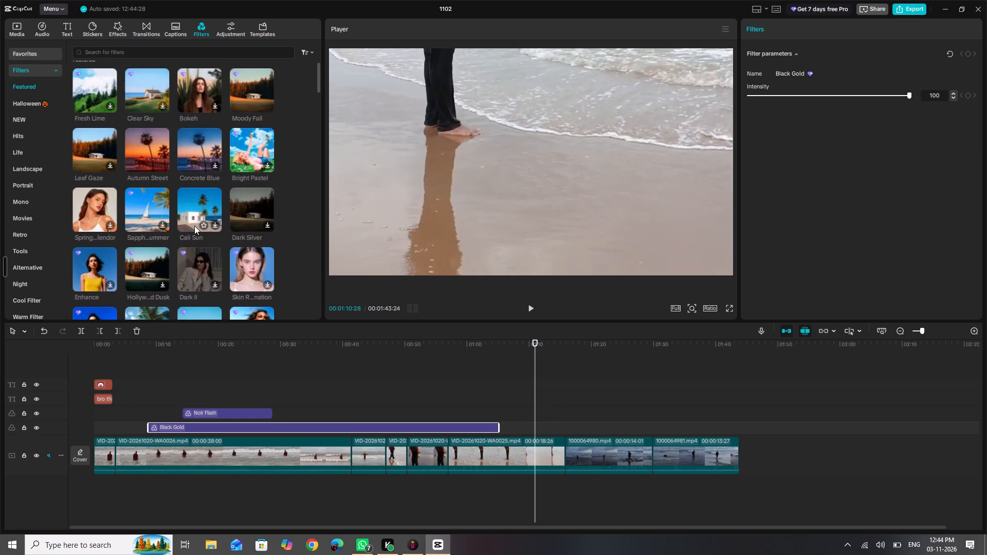
pyautogui.scroll(-1, 194, 226)
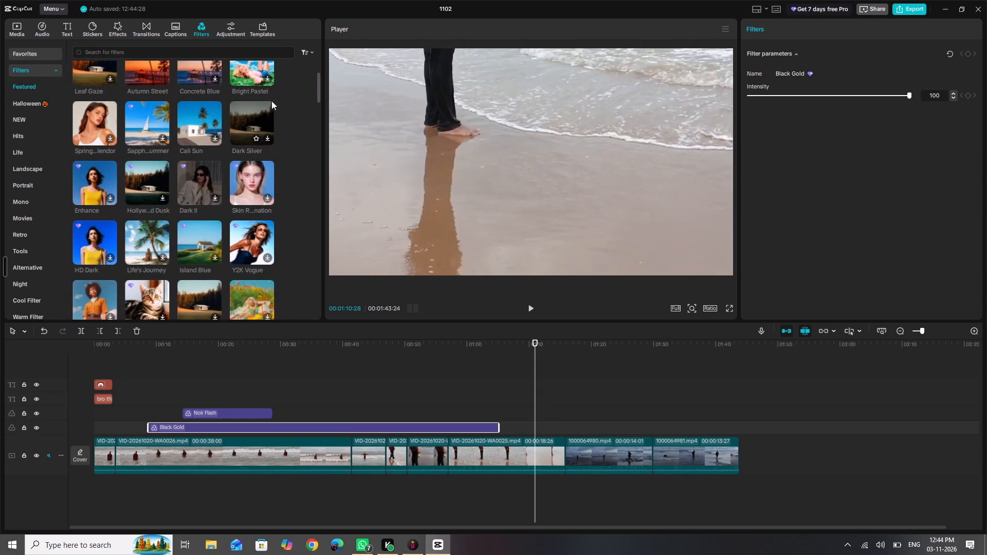
pyautogui.click(260, 118)
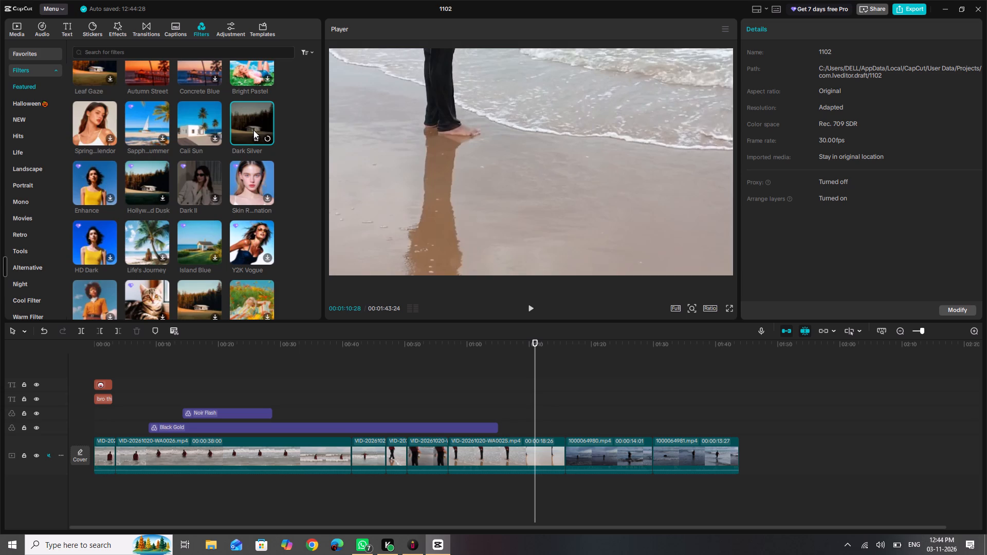
# Search the filters for "black gold", browse the dark and monochrome looks, and preview the Darkroom Vibe filter.
pyautogui.click(168, 55)
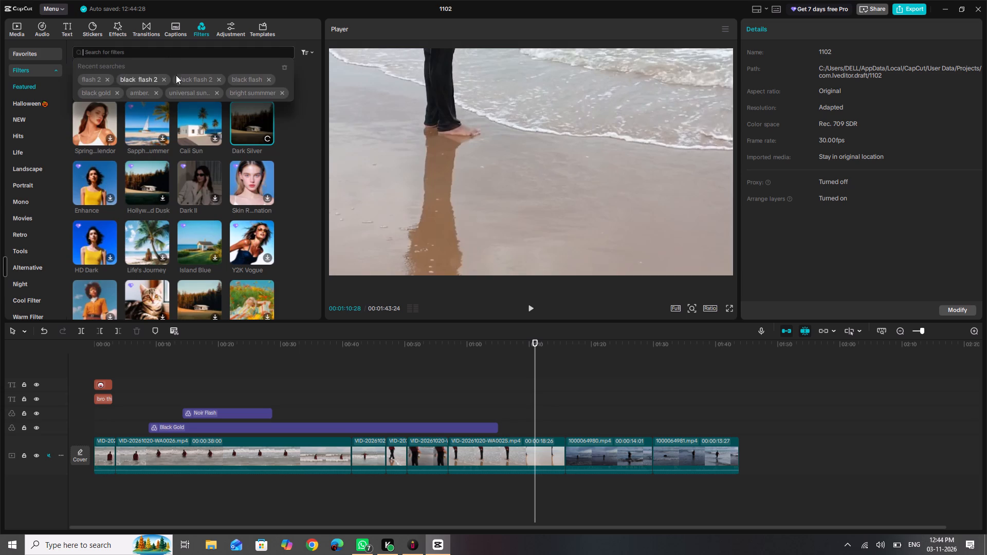
pyautogui.click(97, 90)
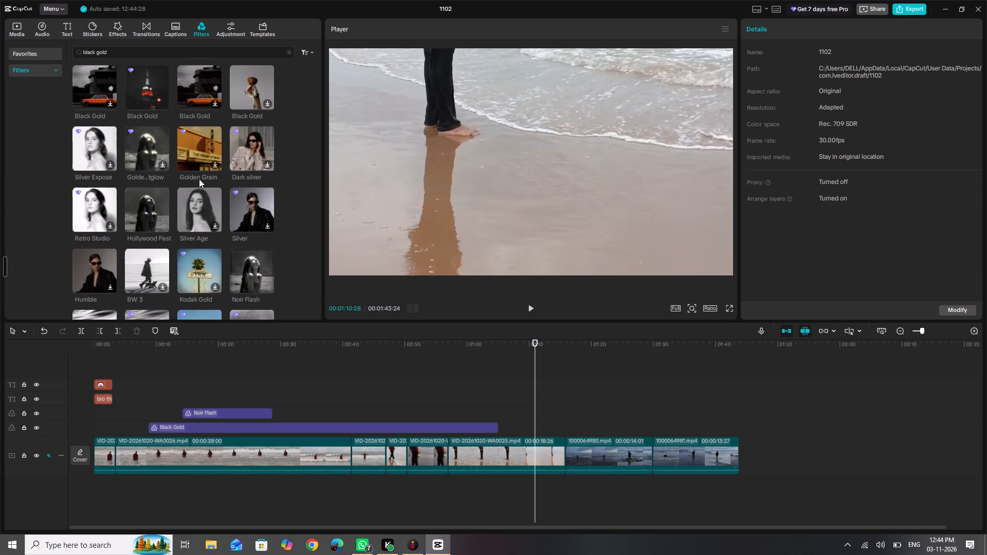
pyautogui.scroll(-1, 156, 162)
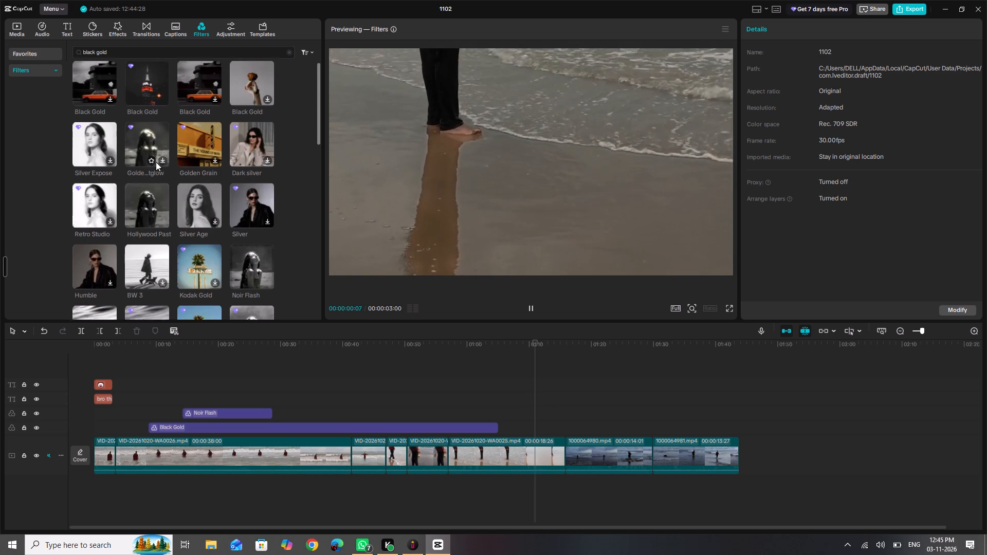
pyautogui.scroll(-5, 156, 162)
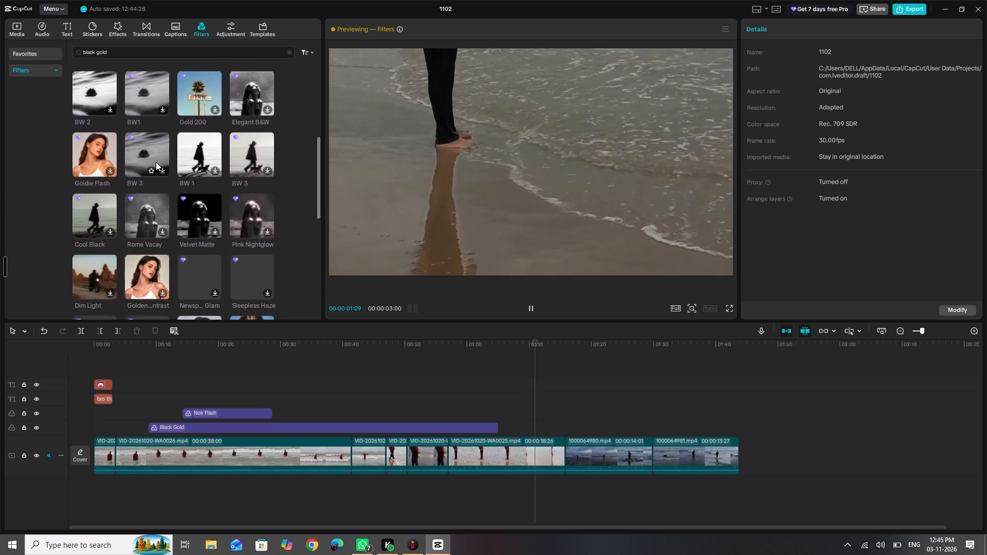
pyautogui.scroll(-4, 156, 162)
pyautogui.scroll(1, 156, 162)
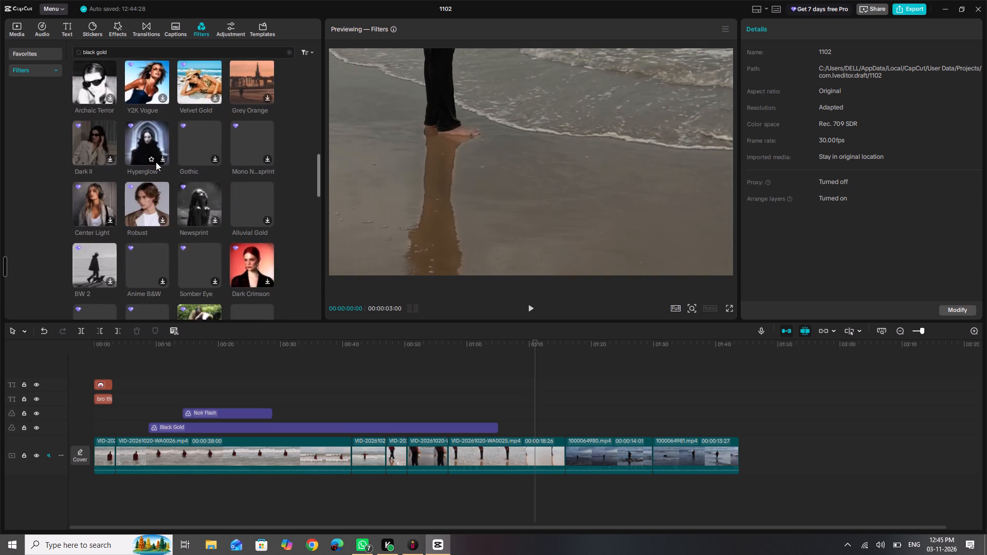
pyautogui.scroll(2, 156, 162)
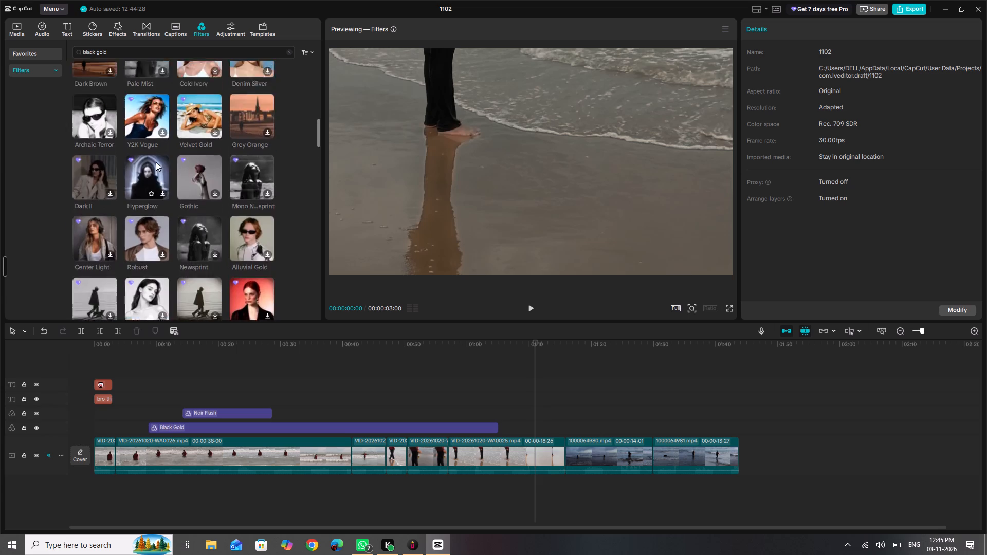
pyautogui.click(309, 53)
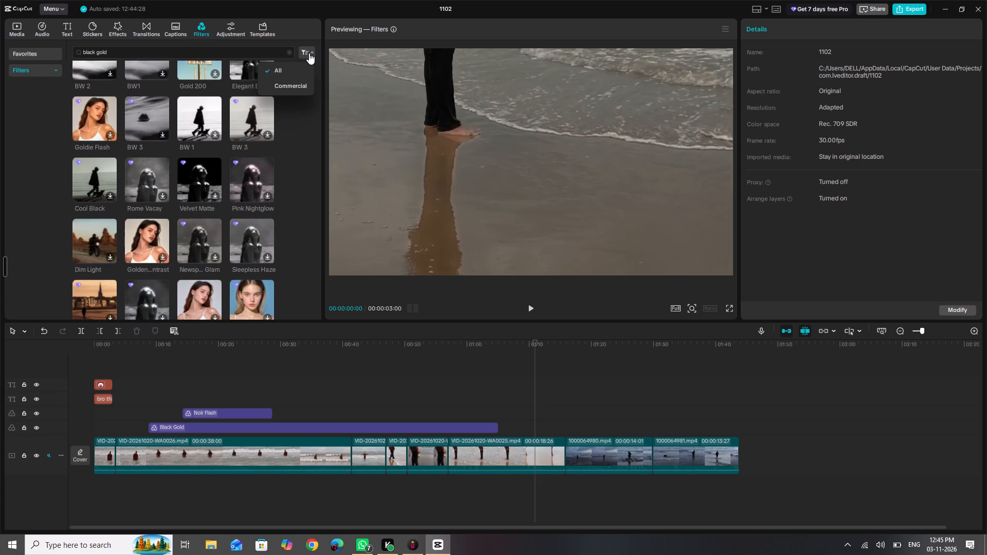
pyautogui.click(308, 51)
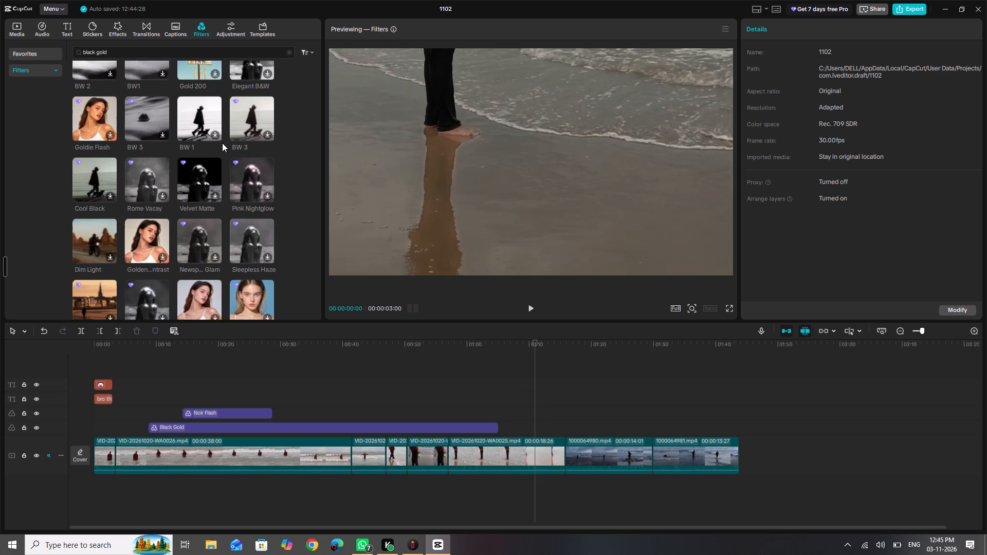
pyautogui.scroll(-4, 222, 143)
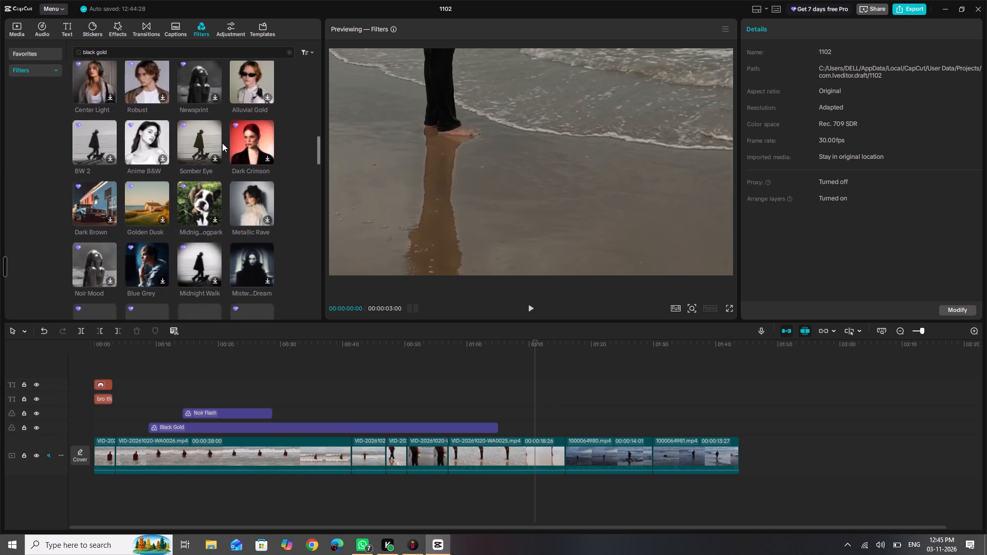
pyautogui.scroll(-3, 222, 143)
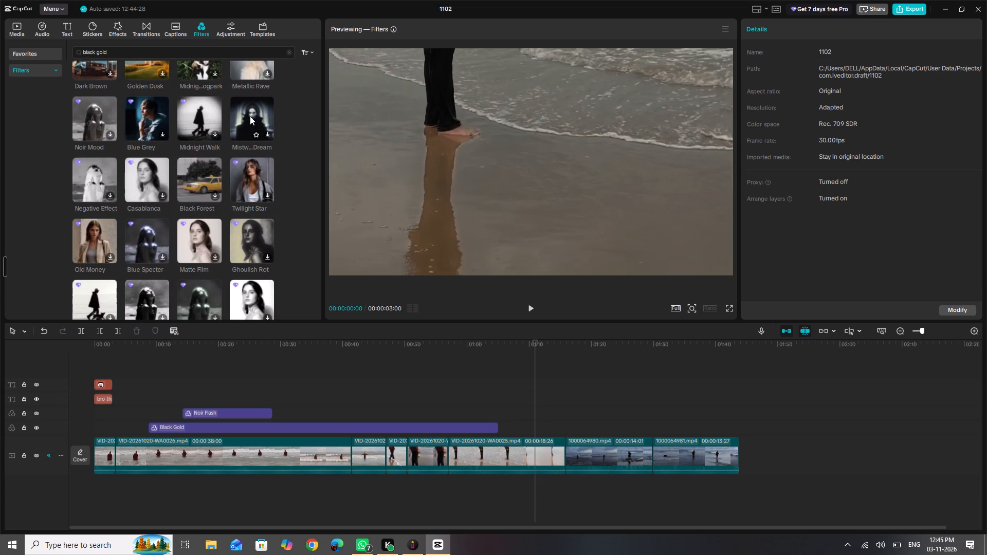
pyautogui.scroll(-1, 194, 215)
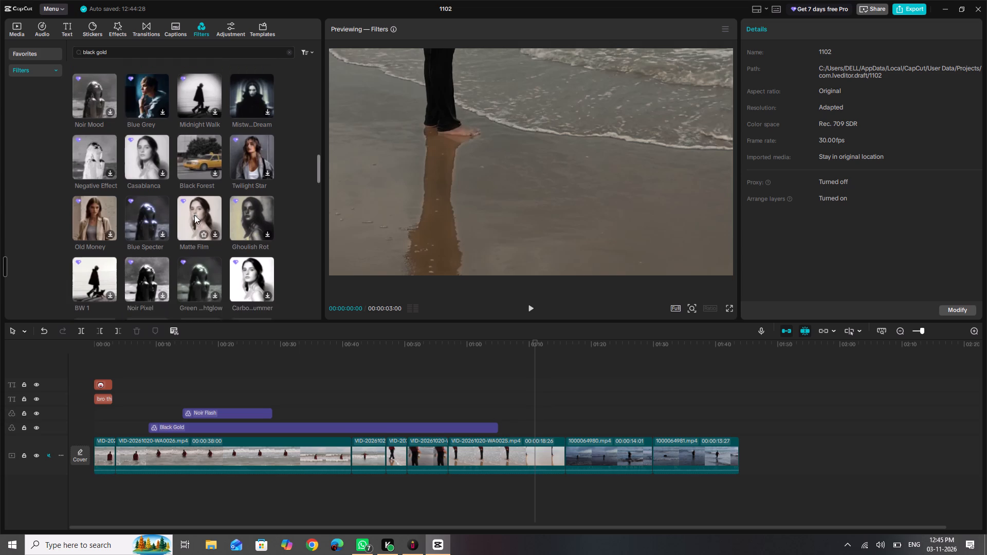
pyautogui.scroll(-7, 194, 215)
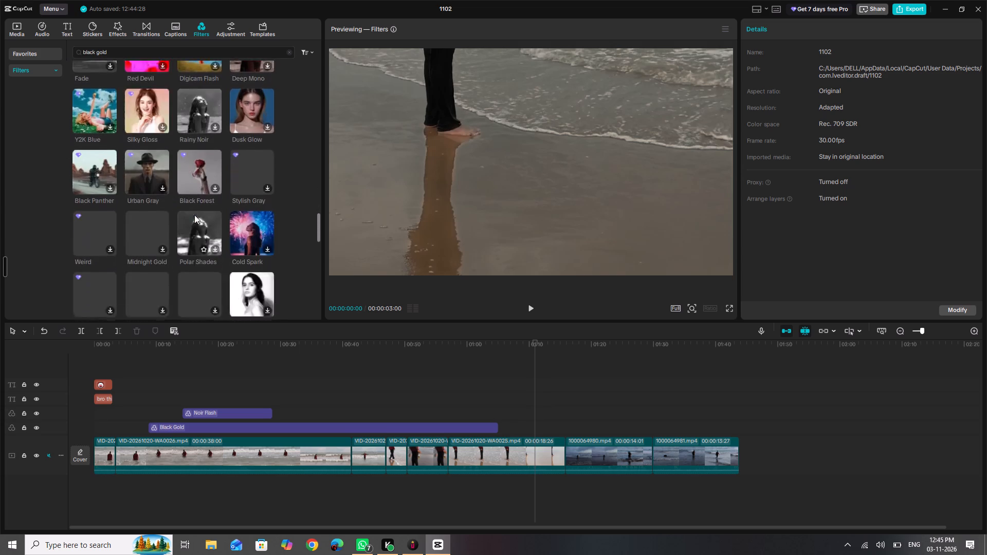
pyautogui.scroll(-4, 194, 215)
pyautogui.scroll(2, 194, 215)
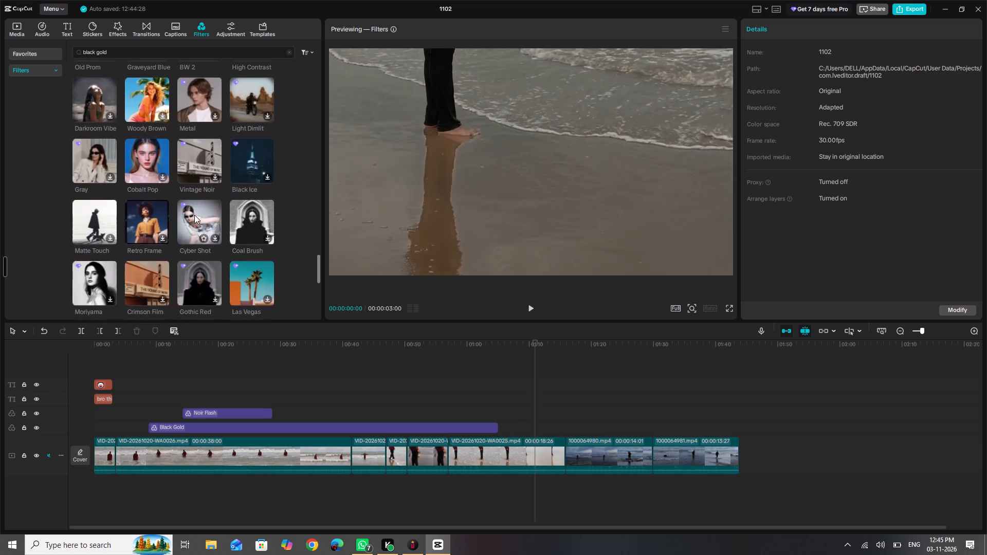
pyautogui.scroll(1, 194, 215)
pyautogui.click(98, 167)
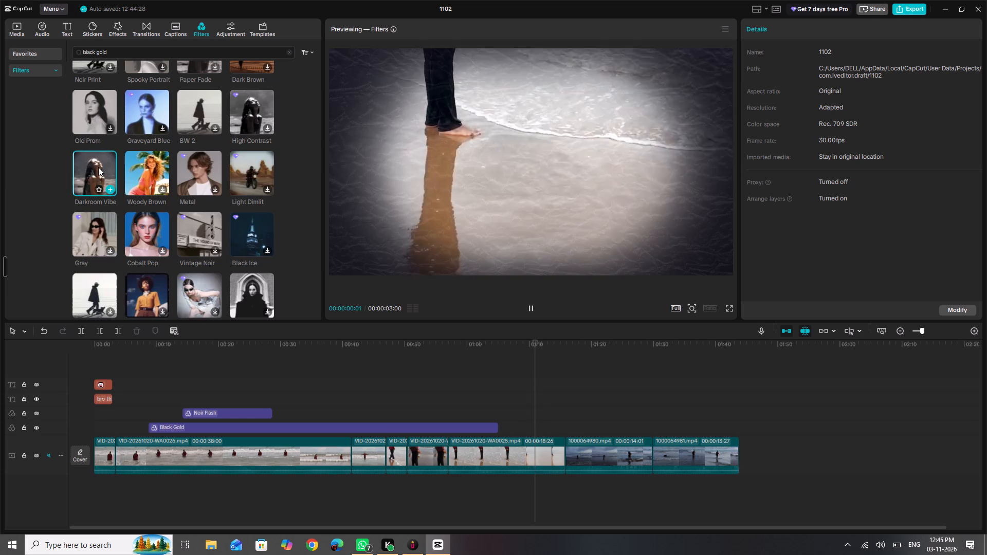
# Browse further through the "black gold" filter results and preview the Crimson Film filter on the footage.
pyautogui.scroll(-1, 98, 167)
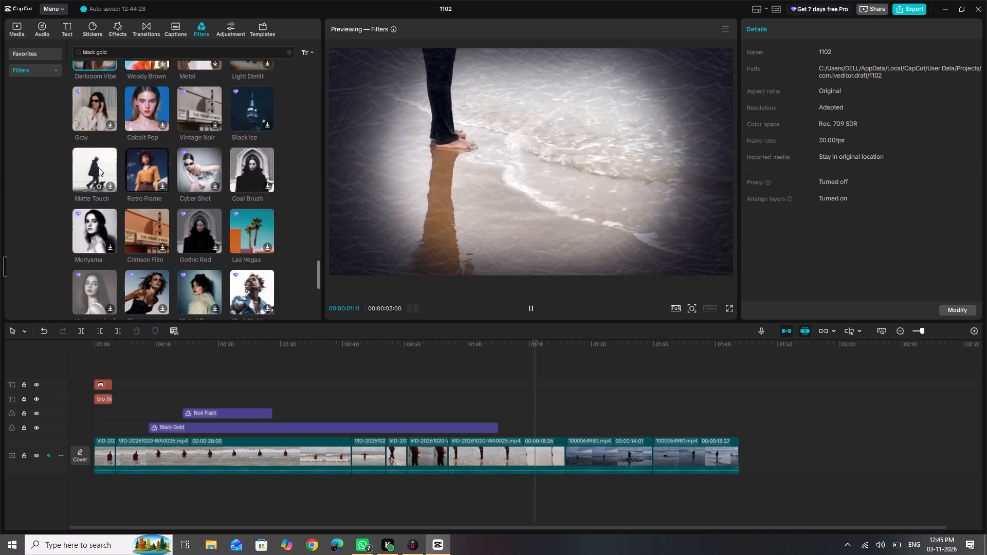
pyautogui.scroll(-3, 98, 167)
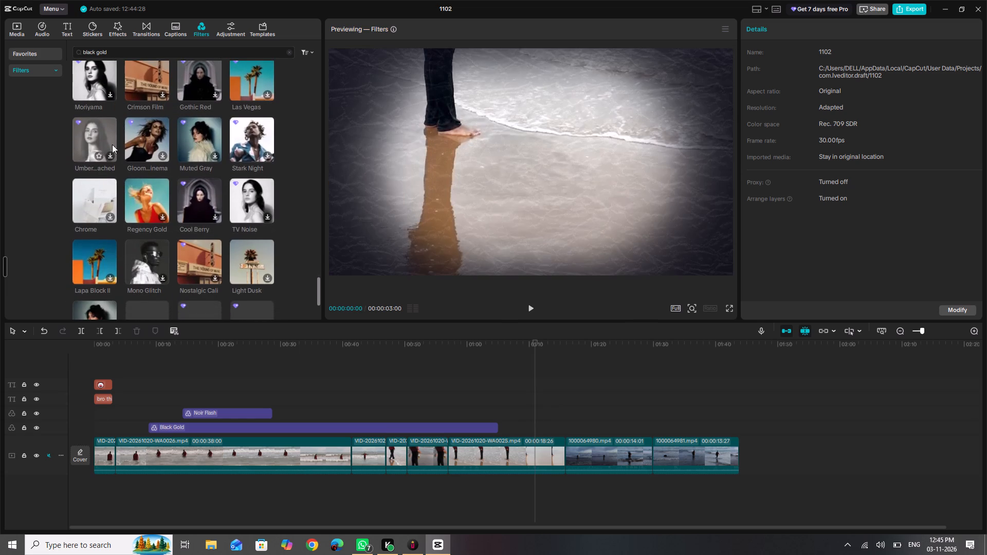
pyautogui.click(143, 92)
pyautogui.scroll(-1, 143, 92)
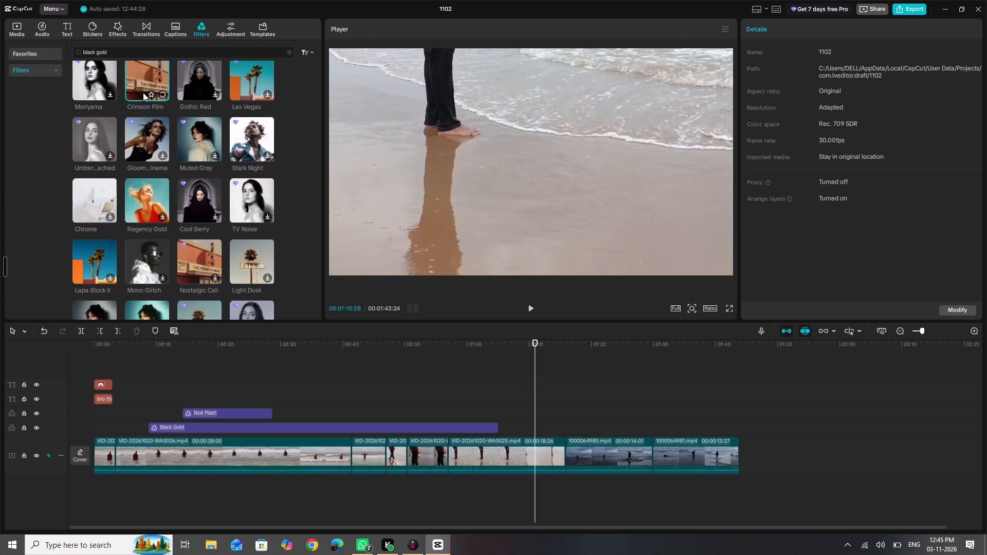
pyautogui.scroll(-1, 143, 92)
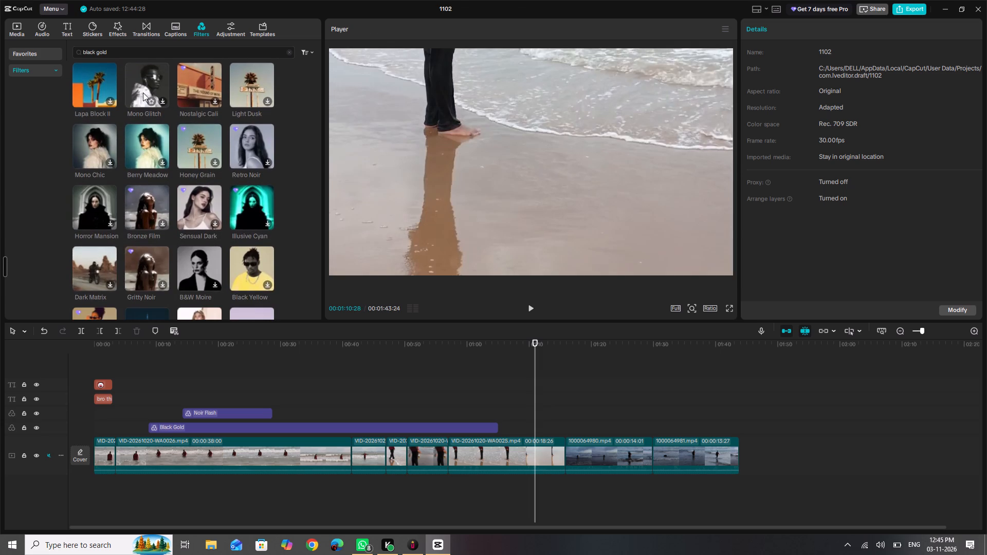
pyautogui.scroll(3, 143, 92)
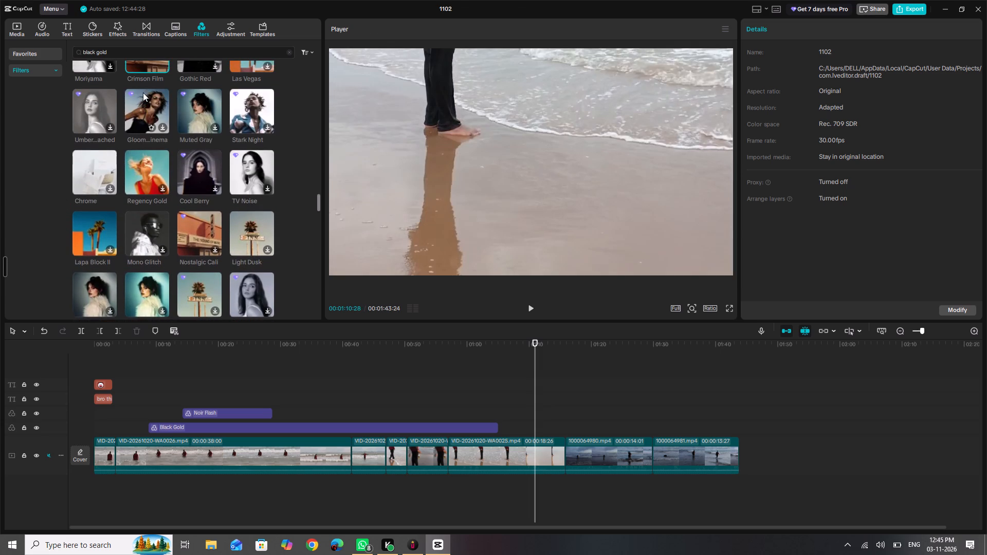
pyautogui.scroll(1, 160, 225)
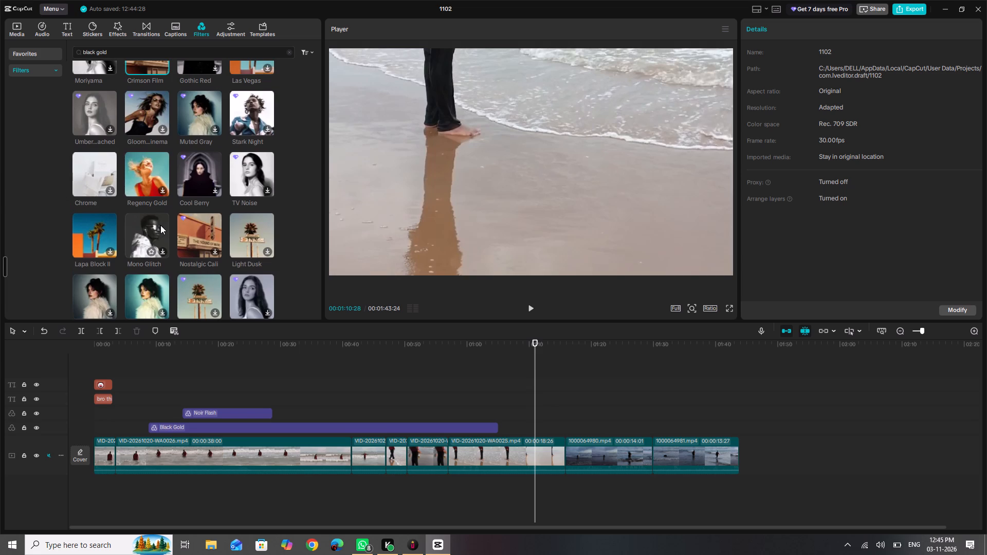
pyautogui.scroll(2, 160, 225)
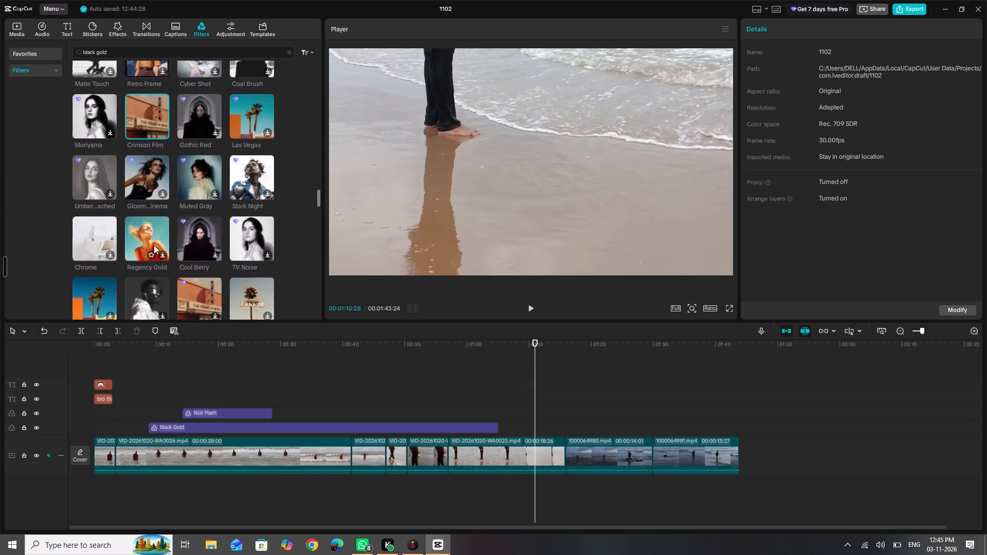
pyautogui.click(147, 149)
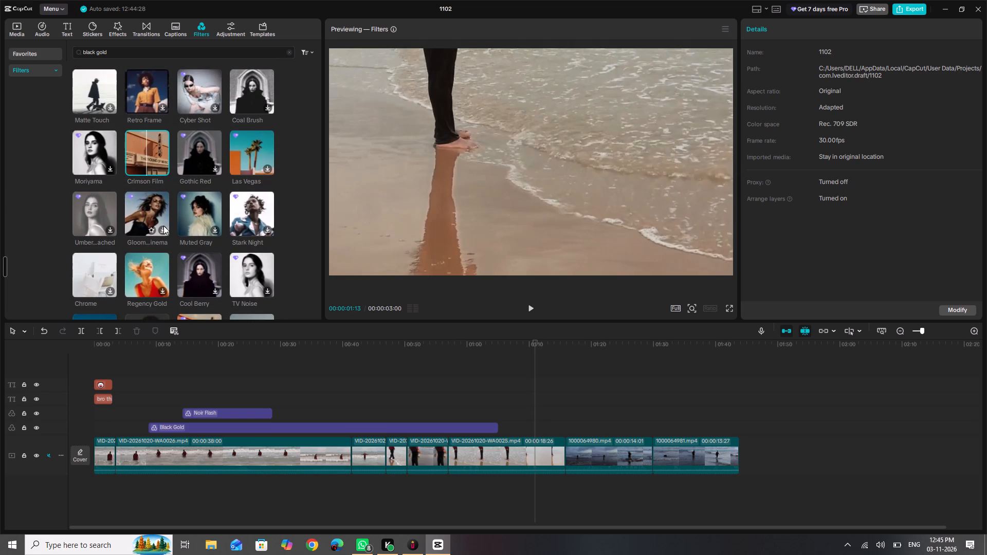
pyautogui.scroll(-2, 166, 234)
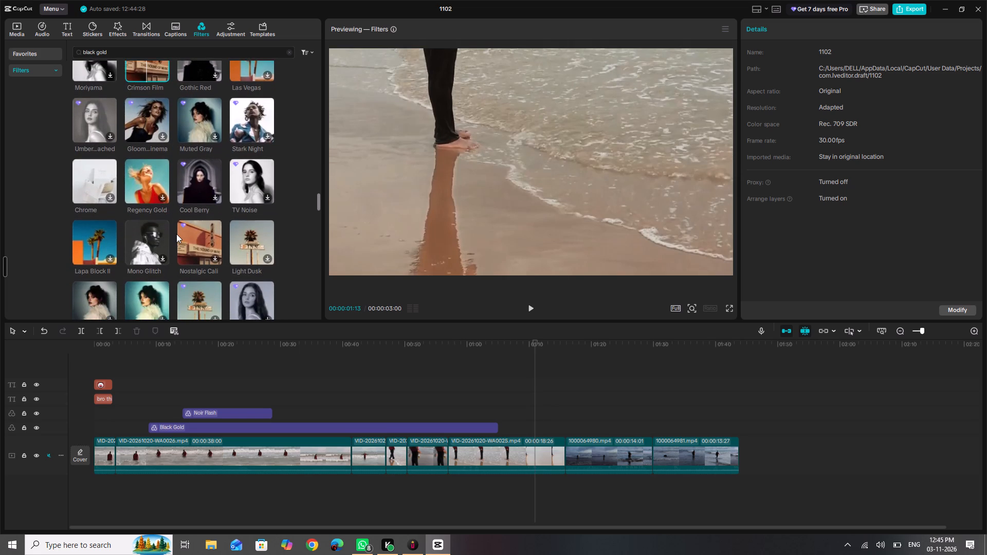
pyautogui.press('space')
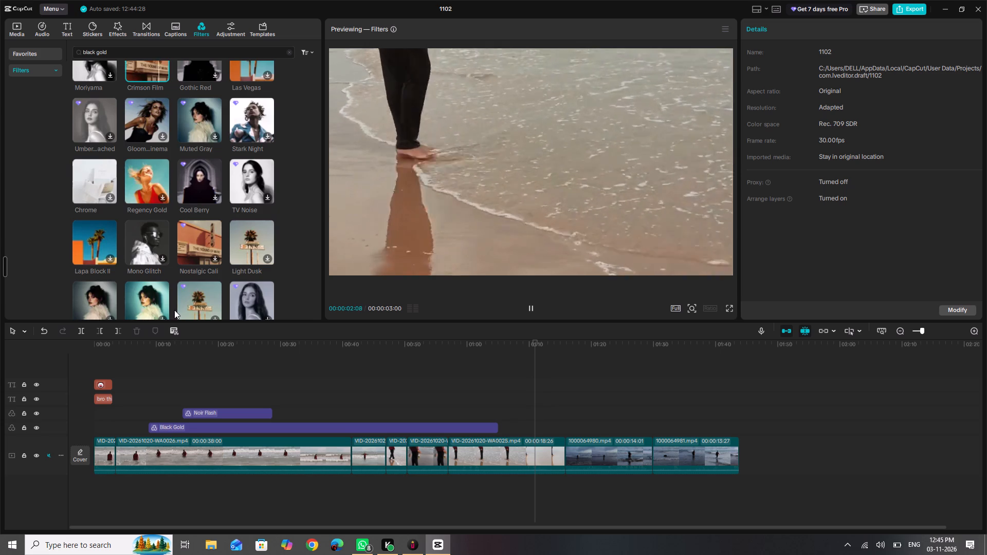
# Preview the Mono Glitch and Mono Chic filters on the footage.
pyautogui.click(155, 245)
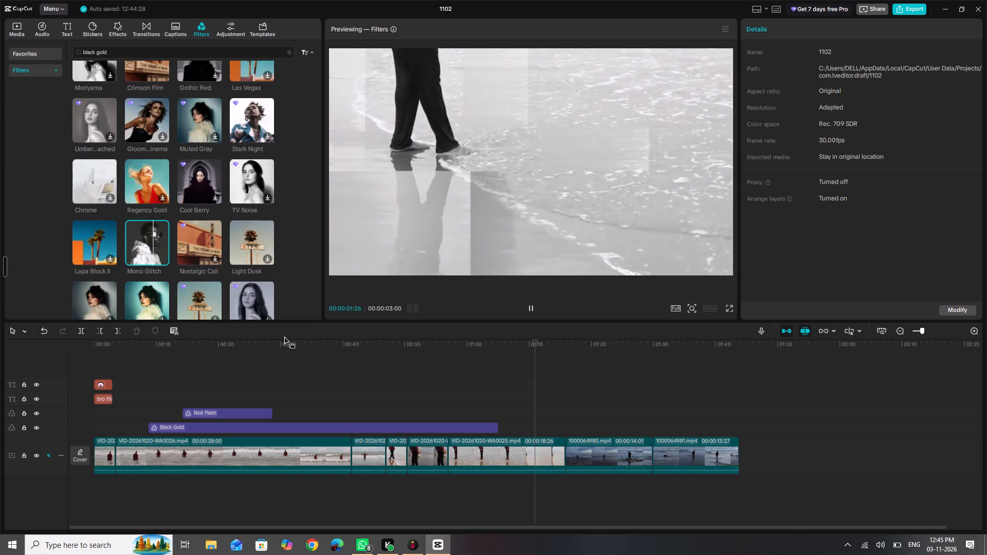
pyautogui.scroll(-1, 205, 193)
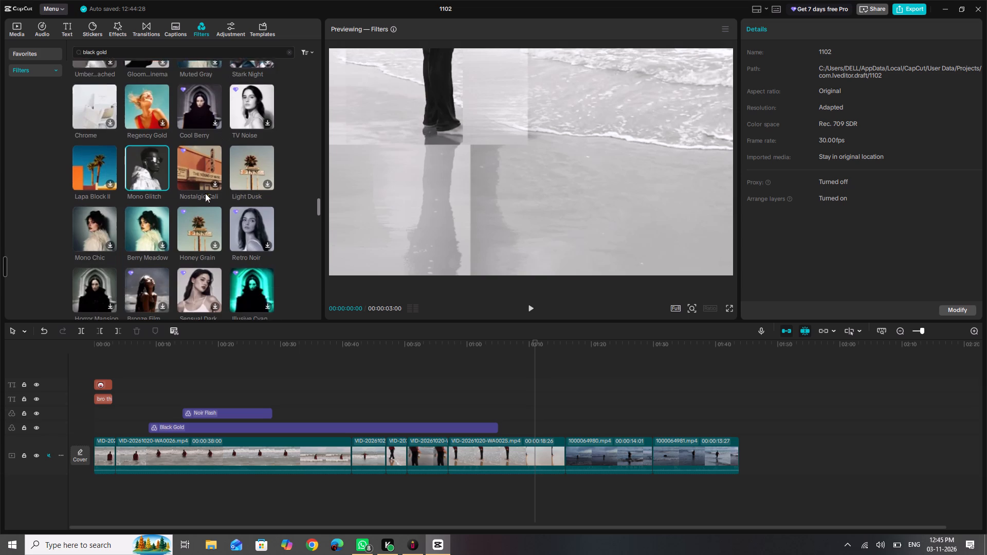
pyautogui.scroll(-2, 205, 193)
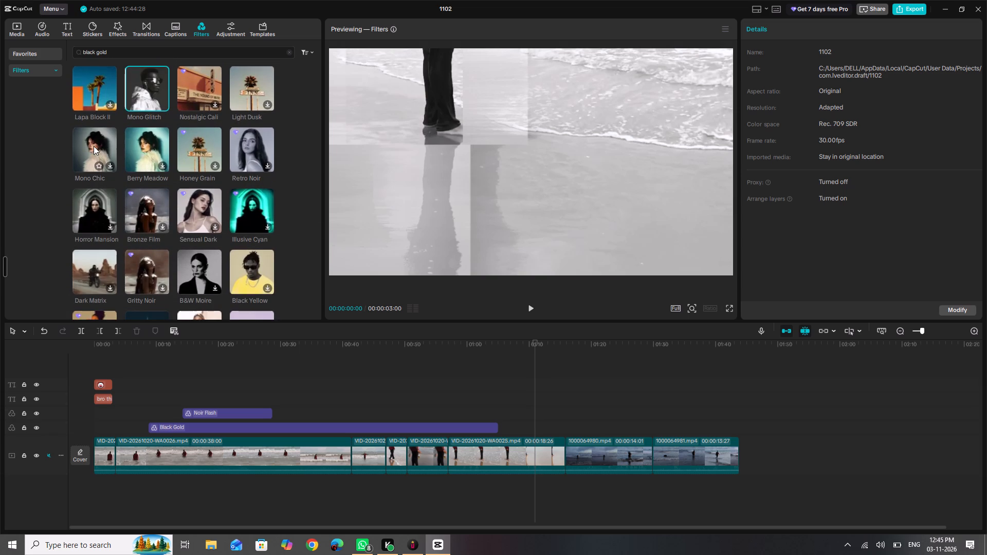
pyautogui.click(94, 146)
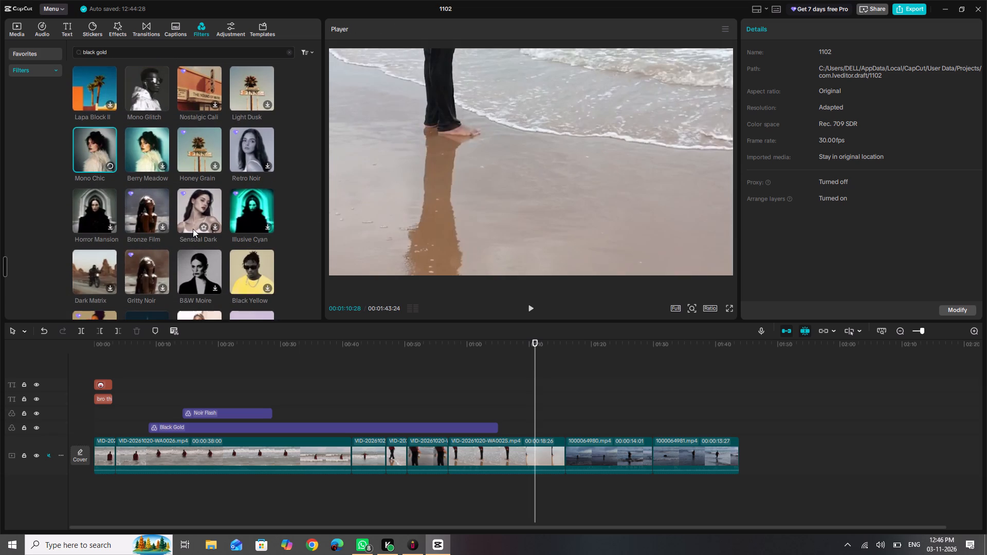
pyautogui.scroll(-1, 171, 203)
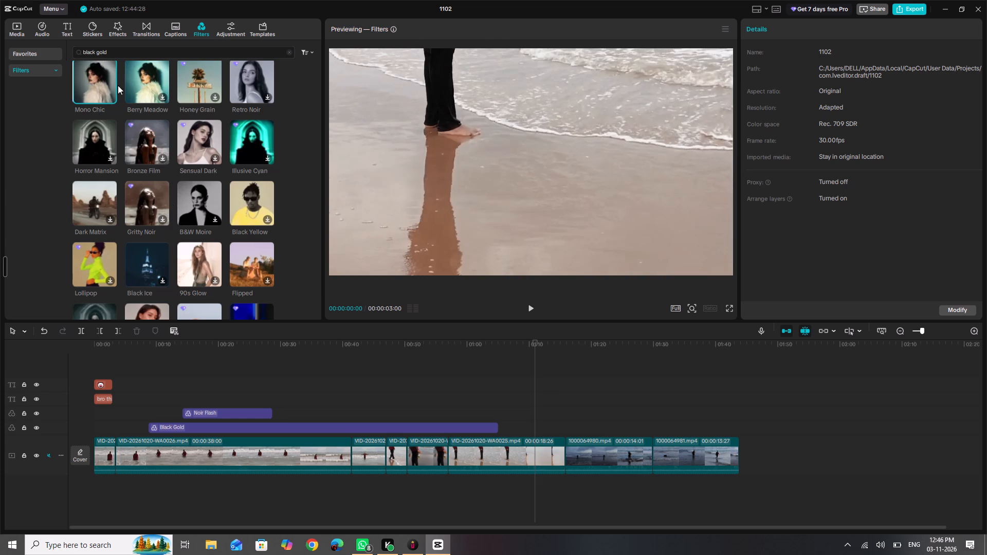
pyautogui.click(96, 72)
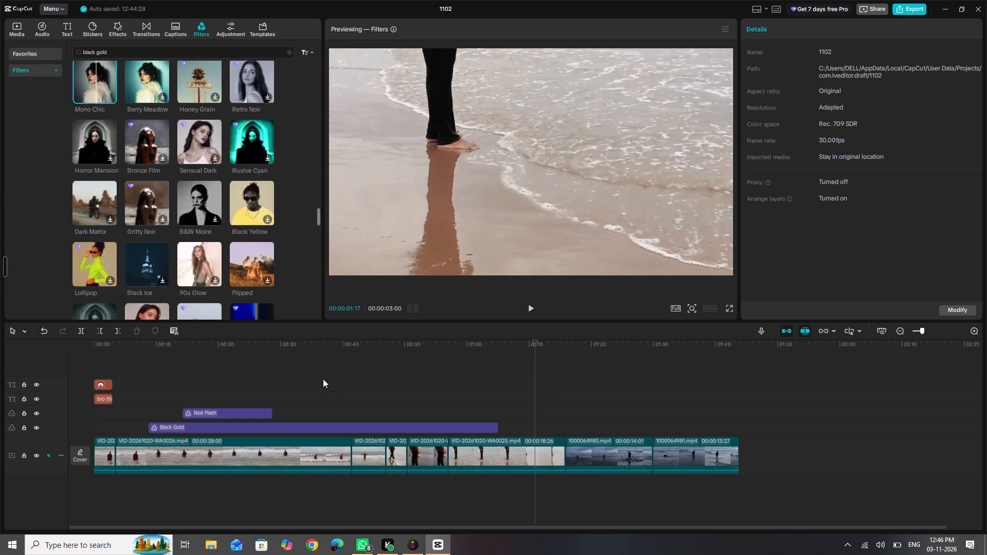
pyautogui.click(87, 72)
pyautogui.click(87, 72)
pyautogui.moveTo(87, 72); pyautogui.dragTo(66, 77)
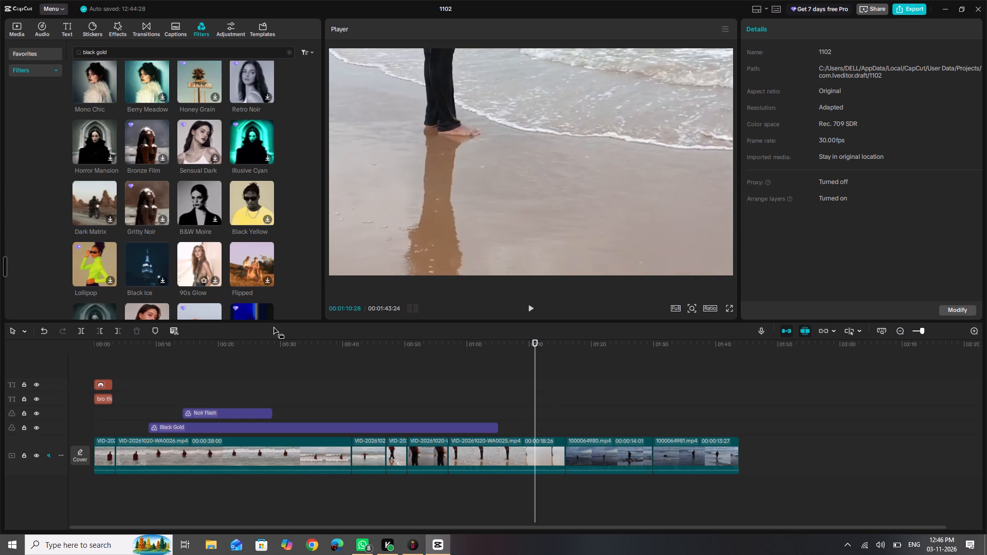
# Play the edited footage from about 0:38 through to the end to review the filtered and unfiltered parts.
pyautogui.click(331, 346)
pyautogui.press('space')
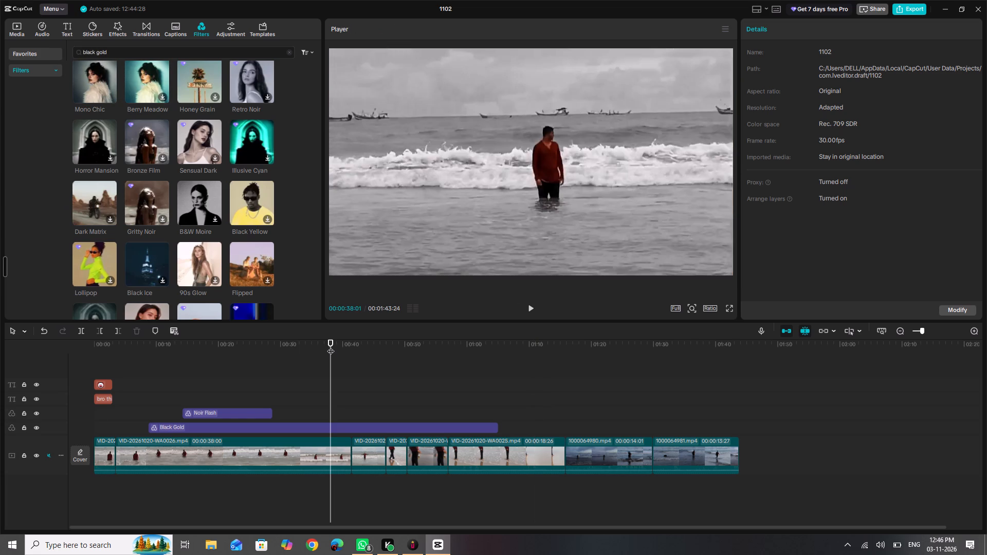
pyautogui.press('space')
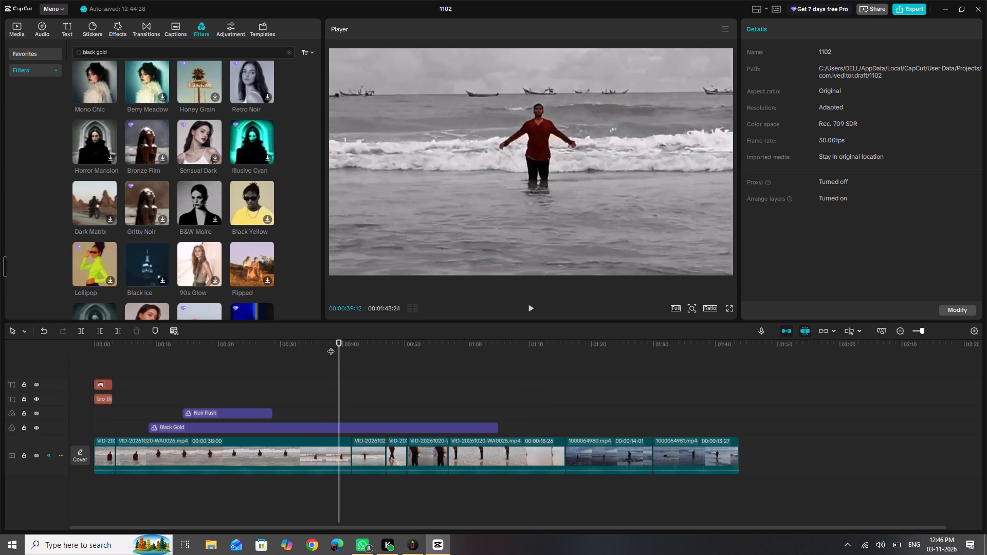
pyautogui.press('space')
pyautogui.press('space')
pyautogui.press('space')
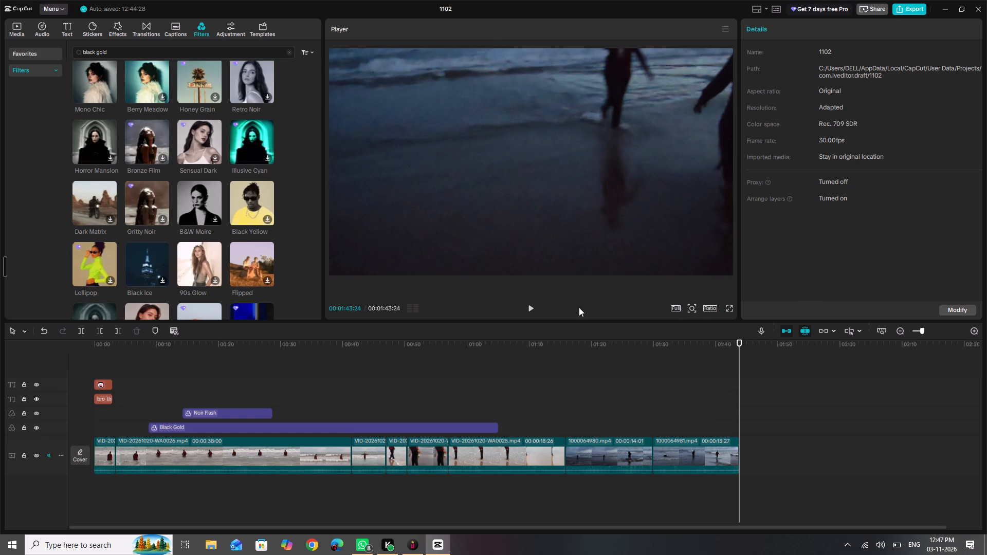
pyautogui.scroll(-3, 461, 352)
# Replay the footage from about 0:40, and scrub between about 0:27 and 1:08 to compare the Noir Flash, Black Gold and unfiltered sections.
pyautogui.click(345, 346)
pyautogui.press('space')
pyautogui.press('space')
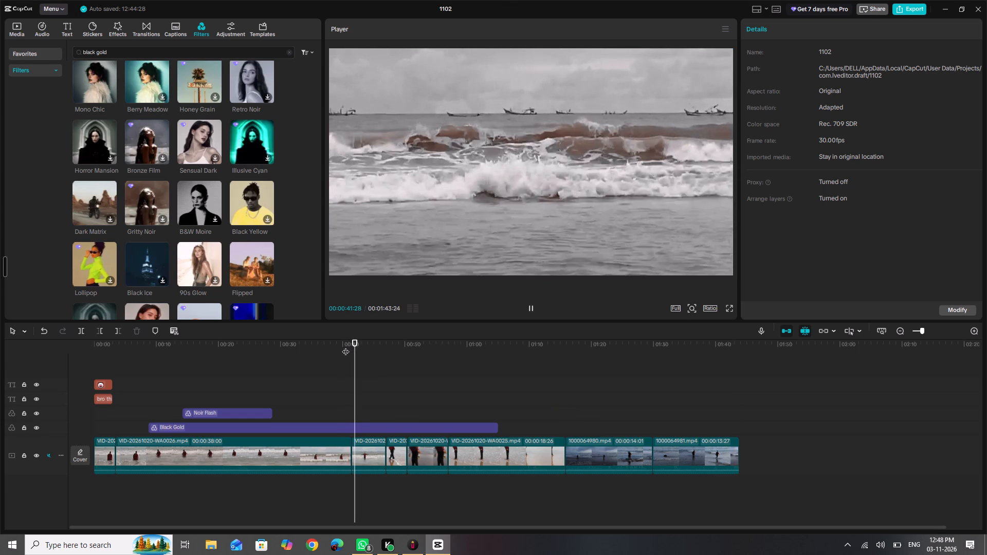
pyautogui.click(295, 346)
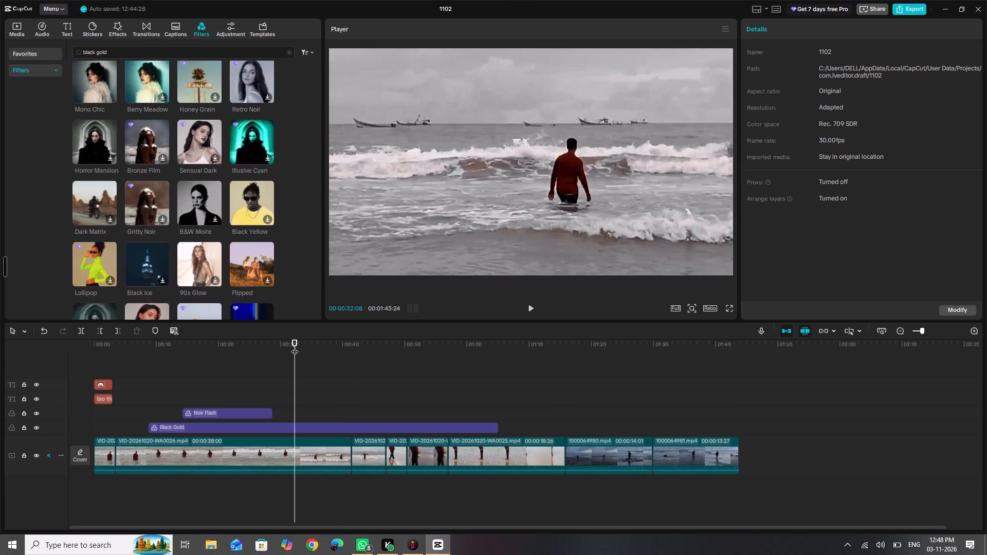
pyautogui.moveTo(300, 344); pyautogui.dragTo(438, 361)
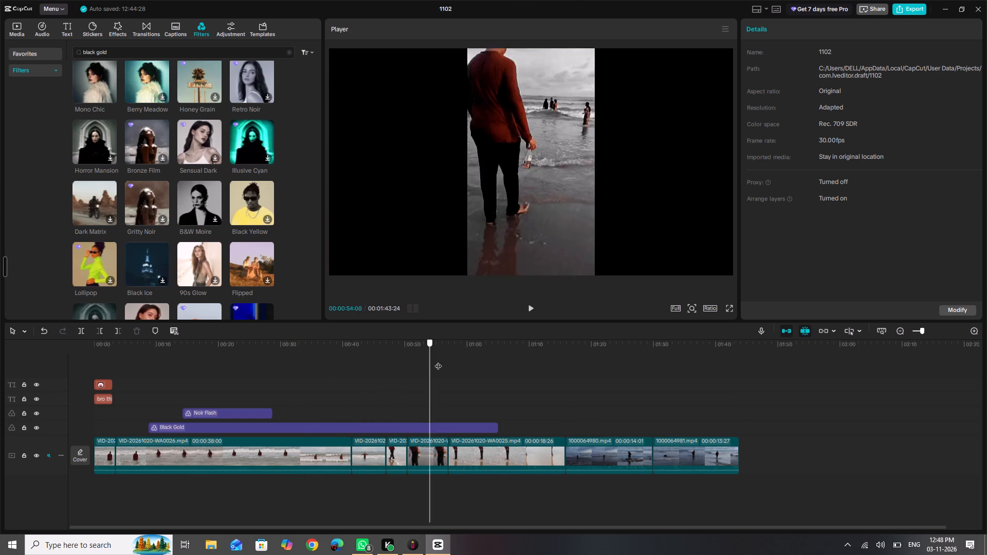
pyautogui.moveTo(438, 361); pyautogui.dragTo(554, 360)
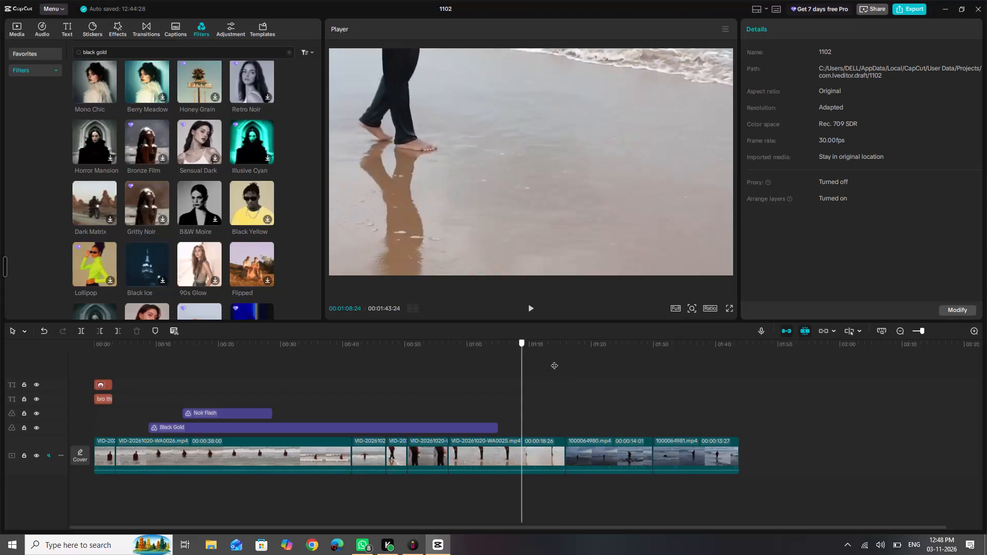
pyautogui.moveTo(554, 360); pyautogui.dragTo(404, 368)
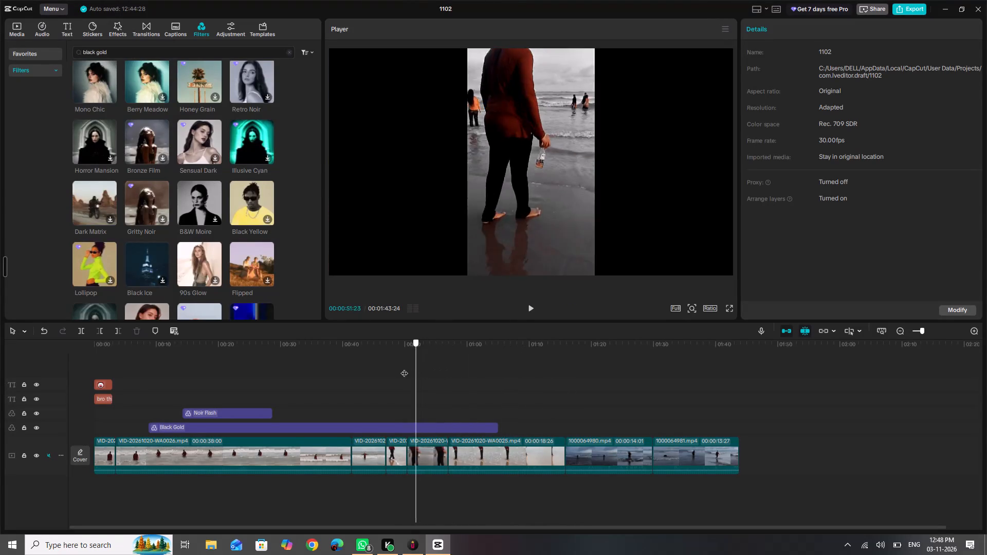
pyautogui.moveTo(404, 368); pyautogui.dragTo(388, 368)
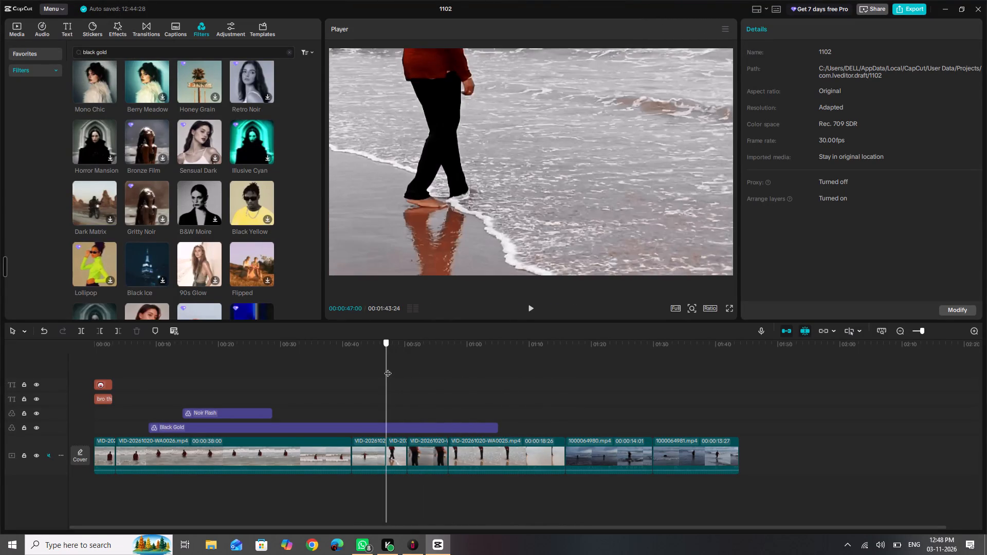
pyautogui.moveTo(388, 368); pyautogui.dragTo(340, 365)
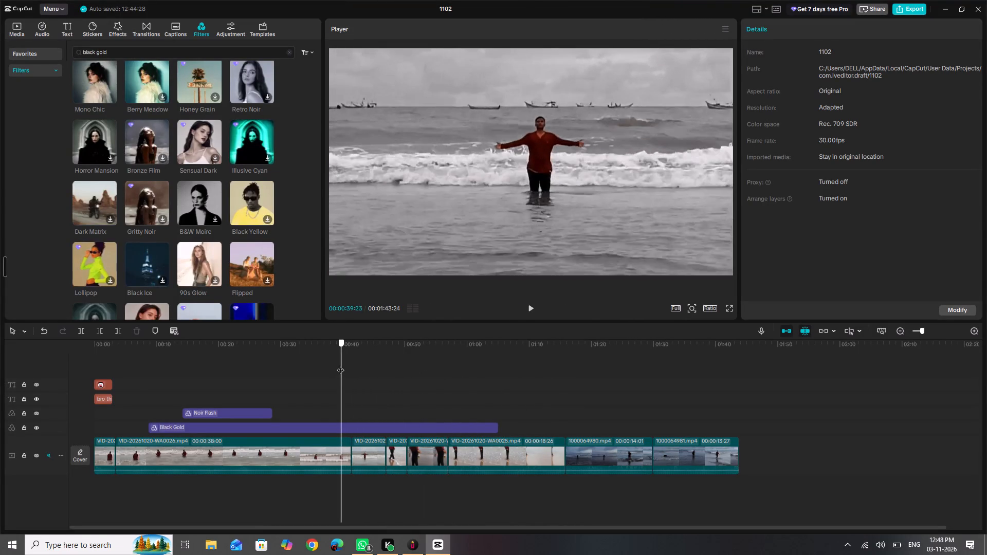
pyautogui.moveTo(340, 365); pyautogui.dragTo(308, 364)
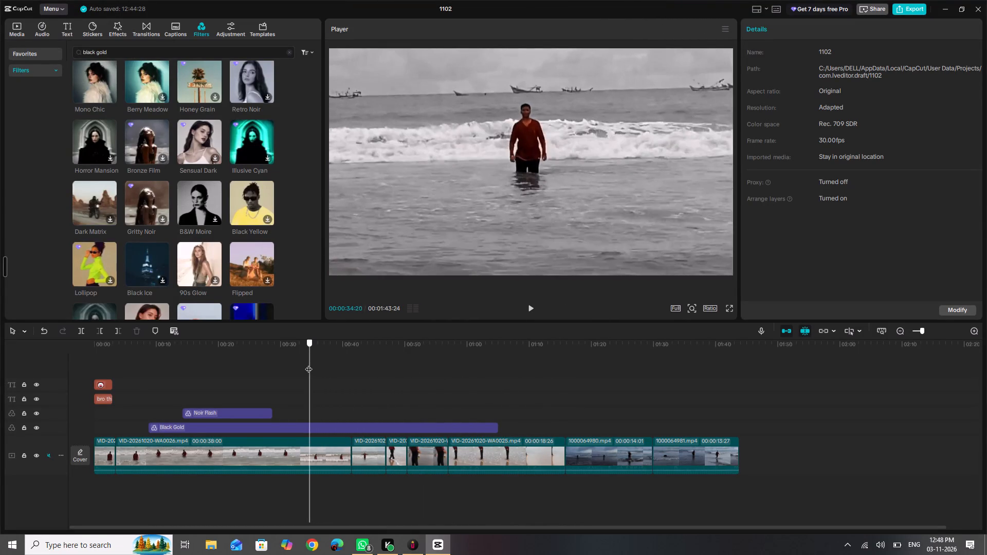
pyautogui.moveTo(308, 364); pyautogui.dragTo(290, 361)
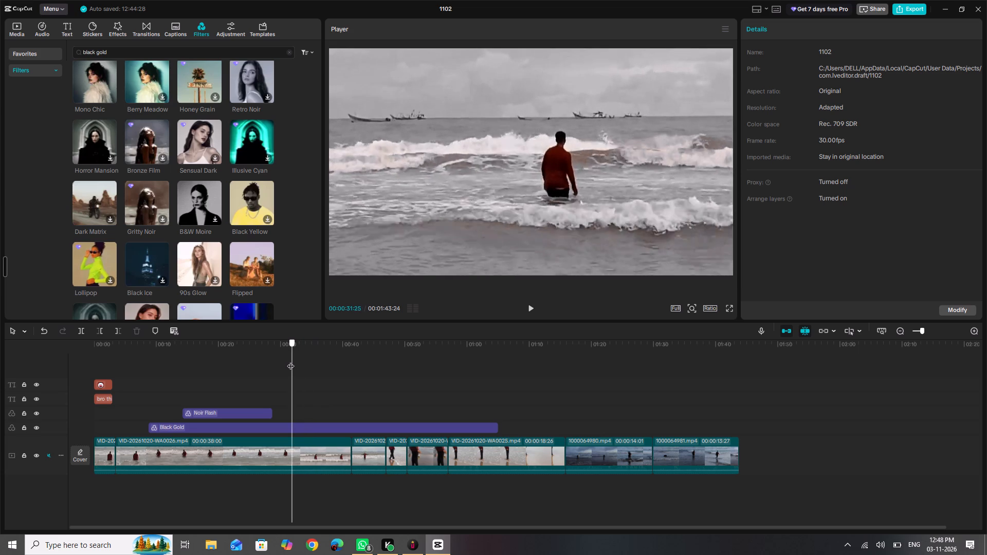
pyautogui.moveTo(290, 361); pyautogui.dragTo(265, 358)
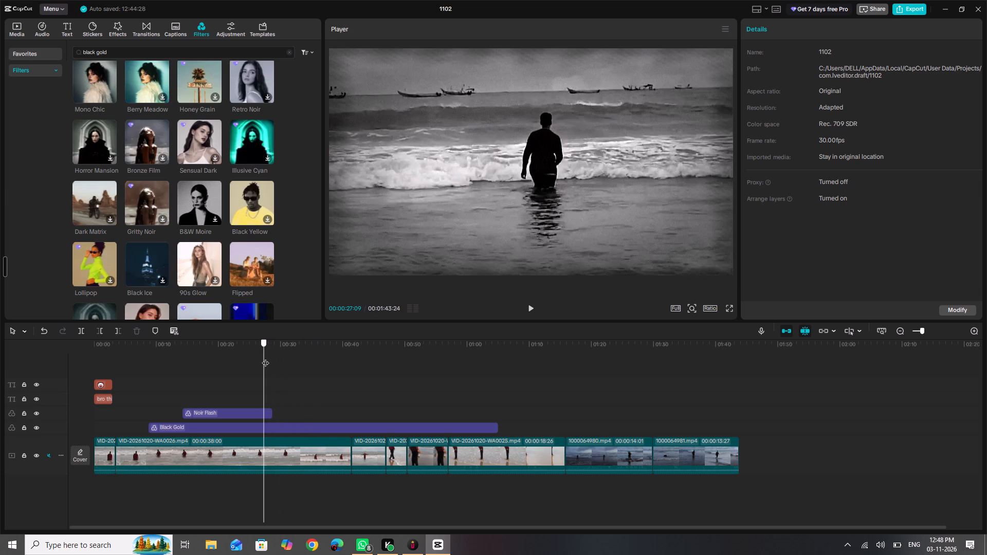
pyautogui.moveTo(265, 358); pyautogui.dragTo(304, 361)
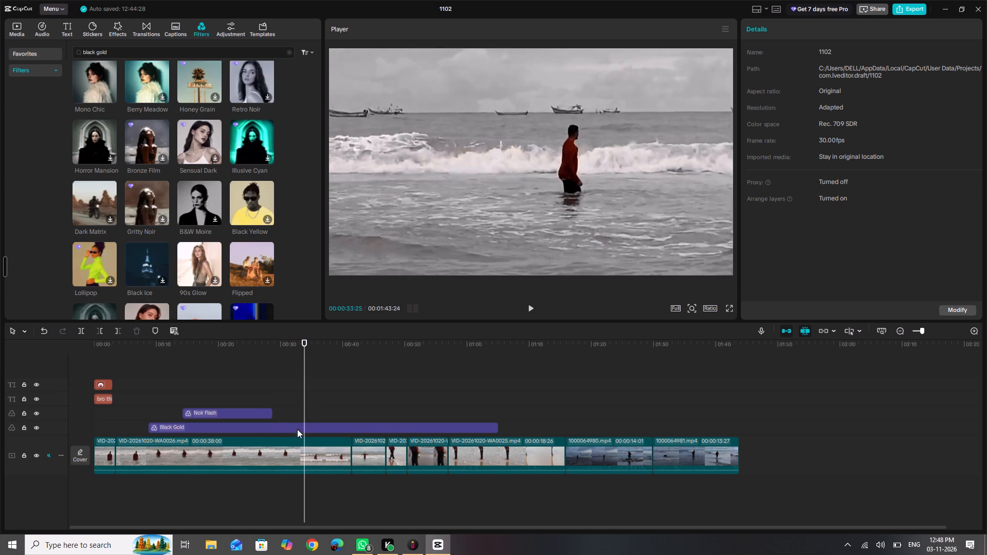
pyautogui.click(295, 422)
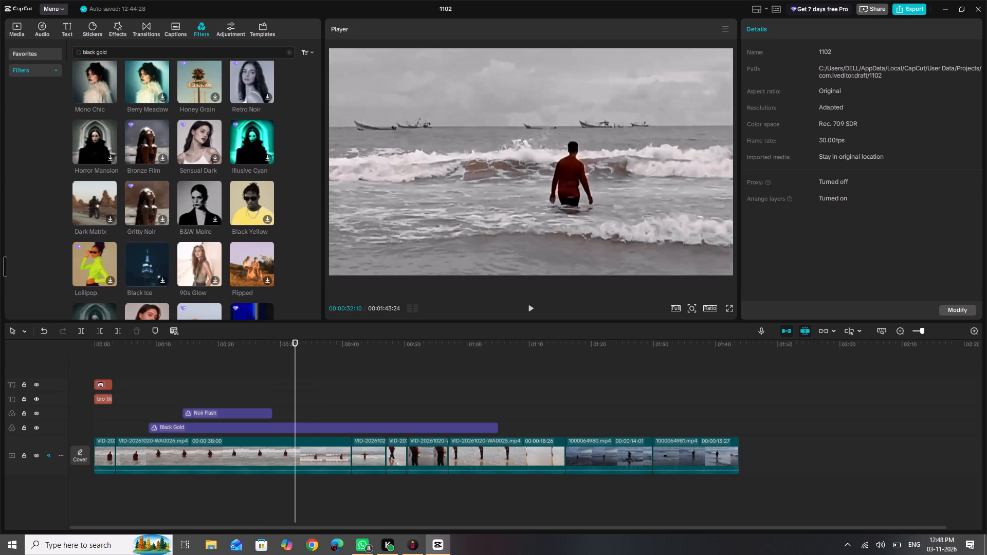
# Search the filter library for "black" and reload the search results.
pyautogui.click(107, 52)
pyautogui.press('BackSpace')
pyautogui.press('BackSpace')
pyautogui.press('BackSpace')
pyautogui.press('BackSpace')
pyautogui.press('Return')
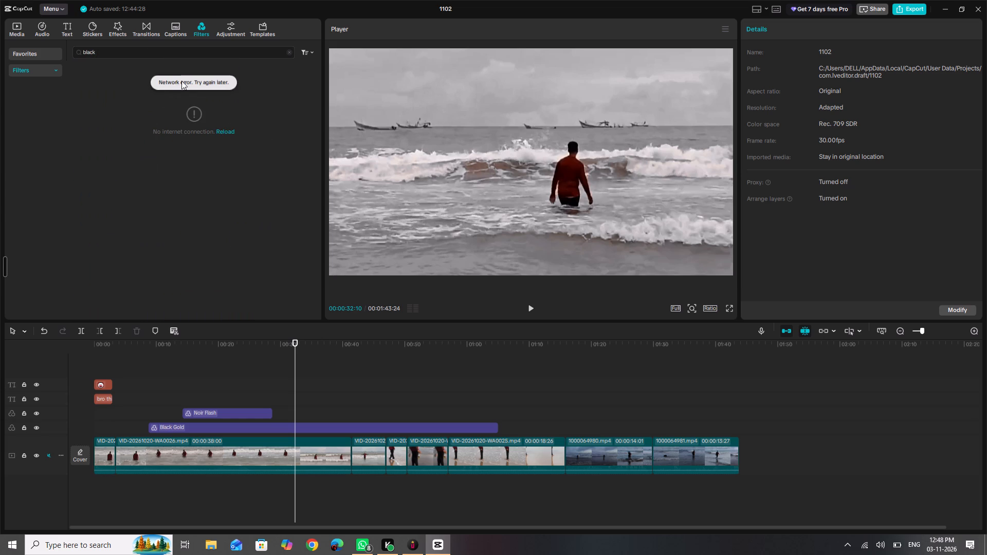
pyautogui.click(225, 134)
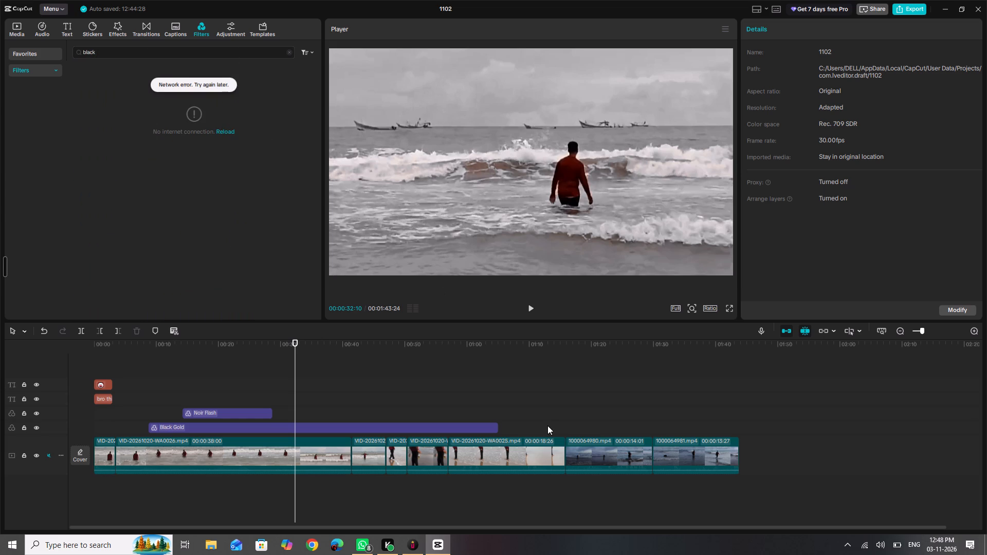
# Switch to the UrbanVPN app.
pyautogui.click(409, 546)
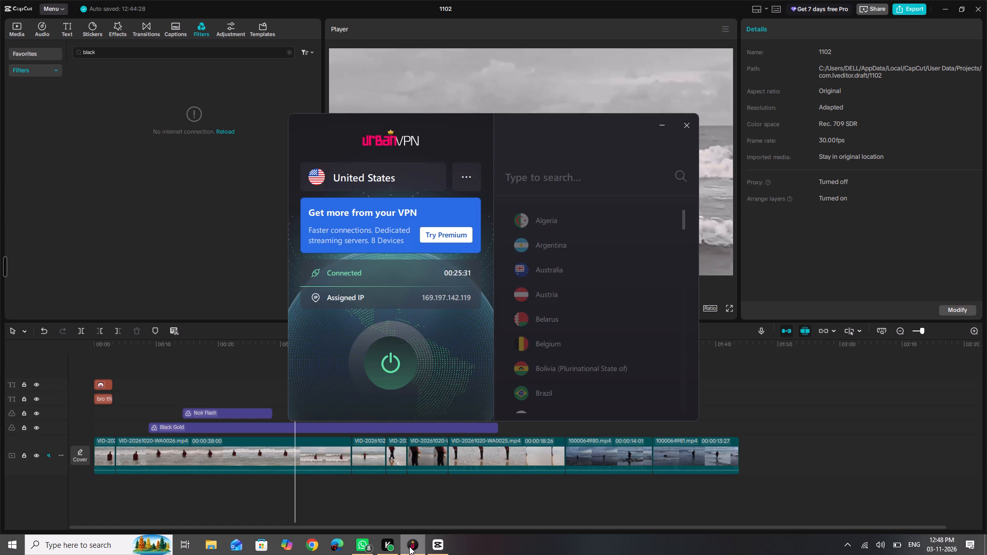
# Switch back to CapCut and check the computer's Wi-Fi connection in the list of available networks.
pyautogui.click(485, 379)
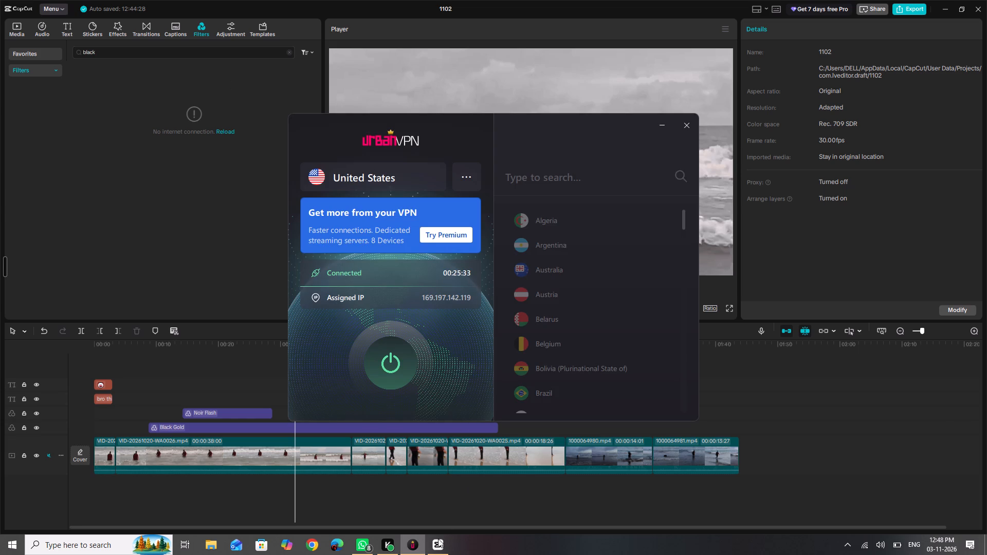
pyautogui.click(438, 544)
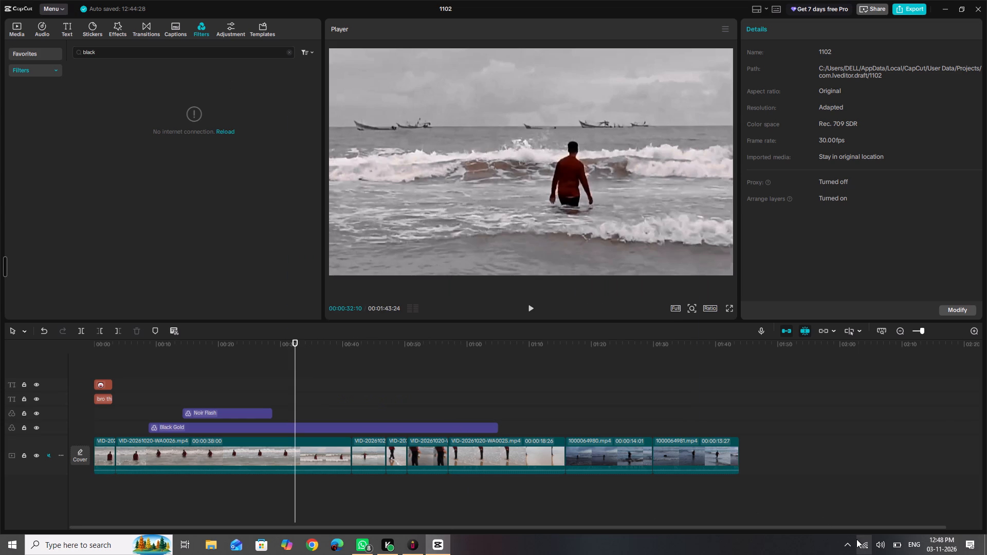
pyautogui.click(859, 541)
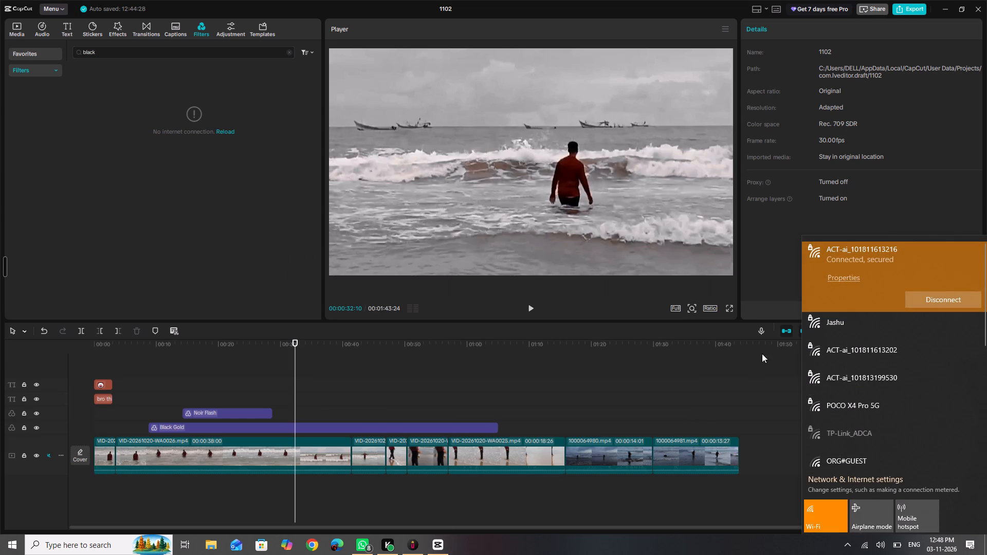
pyautogui.click(768, 489)
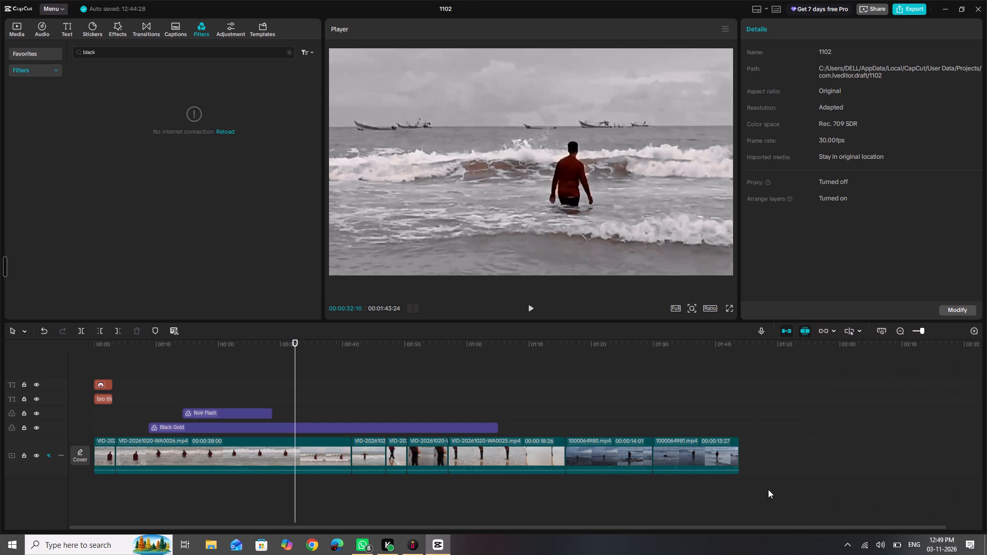
# Reload the filter library's search results for "black".
pyautogui.click(229, 133)
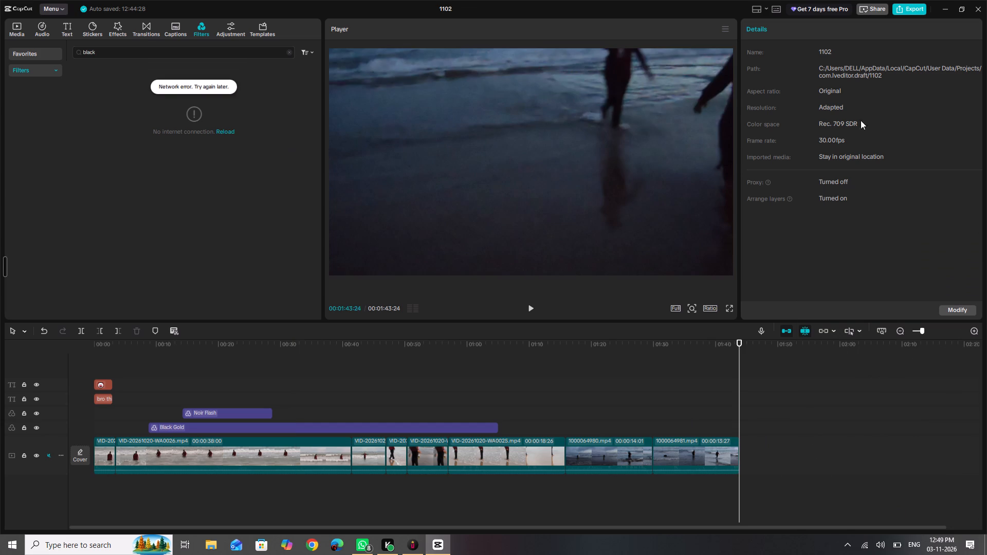
pyautogui.click(983, 0)
pyautogui.click(983, 7)
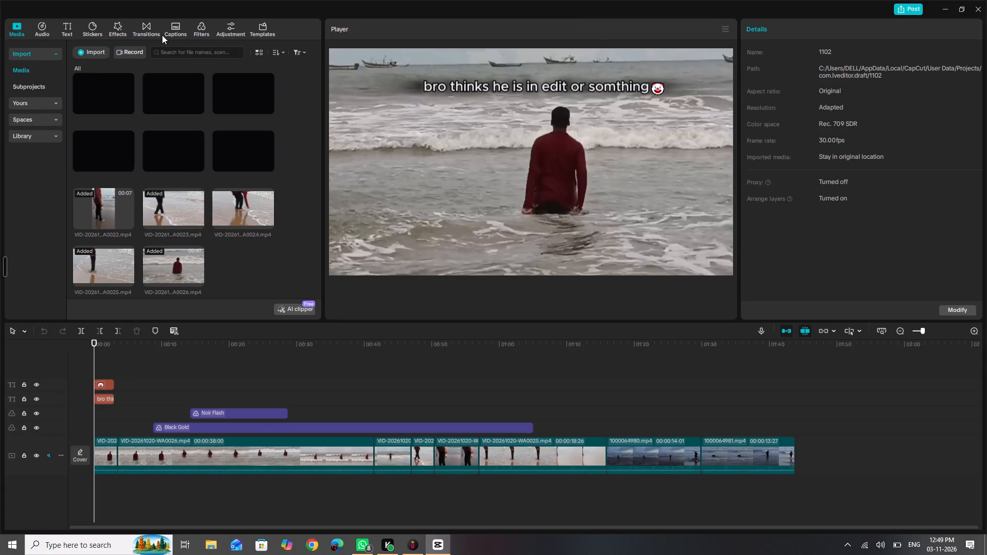
# Open the filter library in the reopened project and reload it repeatedly.
pyautogui.click(194, 34)
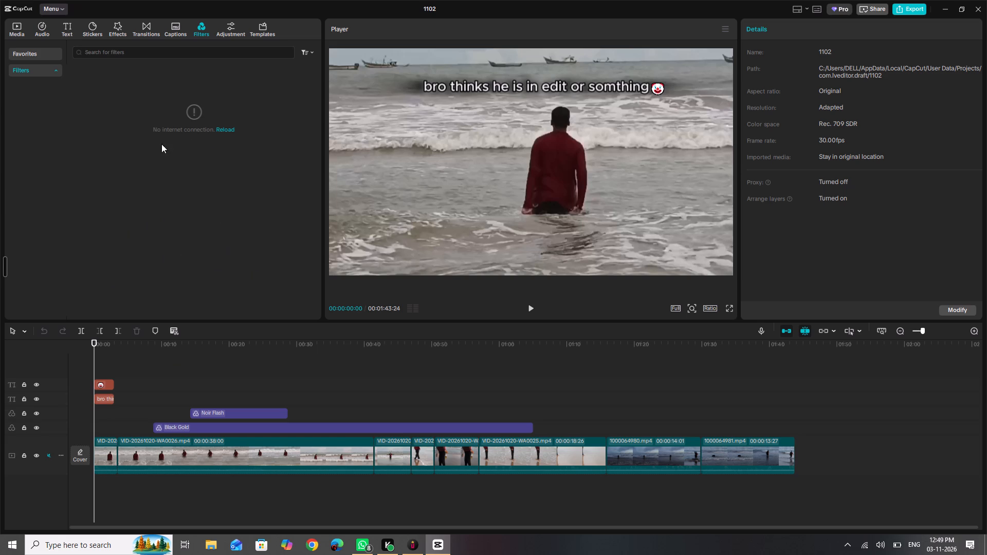
pyautogui.tripleClick(225, 127)
pyautogui.click(225, 127)
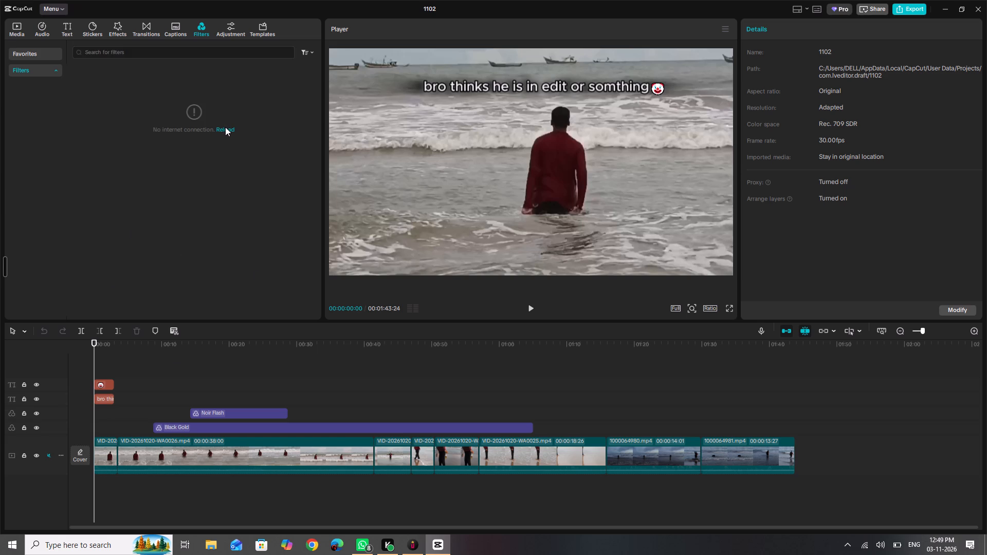
pyautogui.tripleClick(225, 127)
pyautogui.click(225, 127)
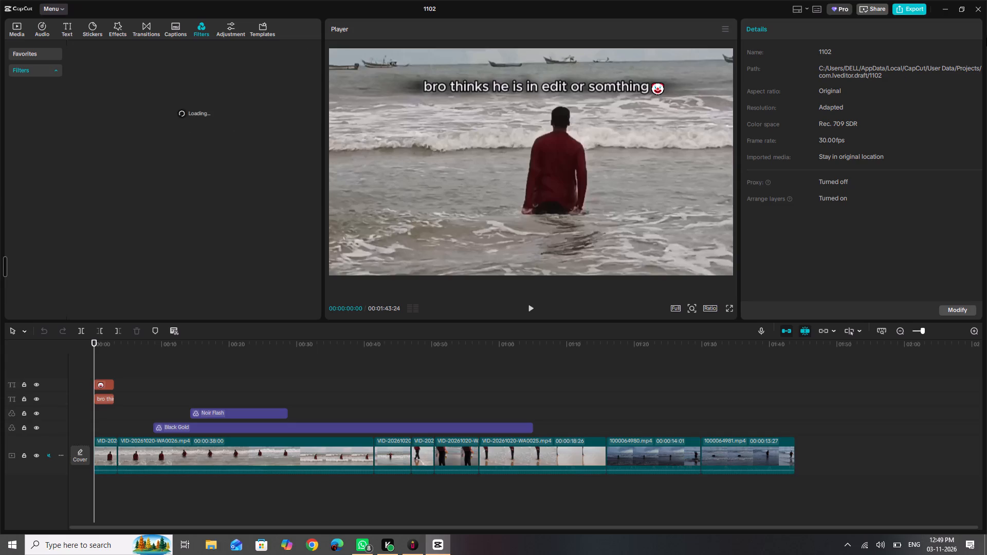
# Close project 1102 and return to the home screen.
pyautogui.click(978, 9)
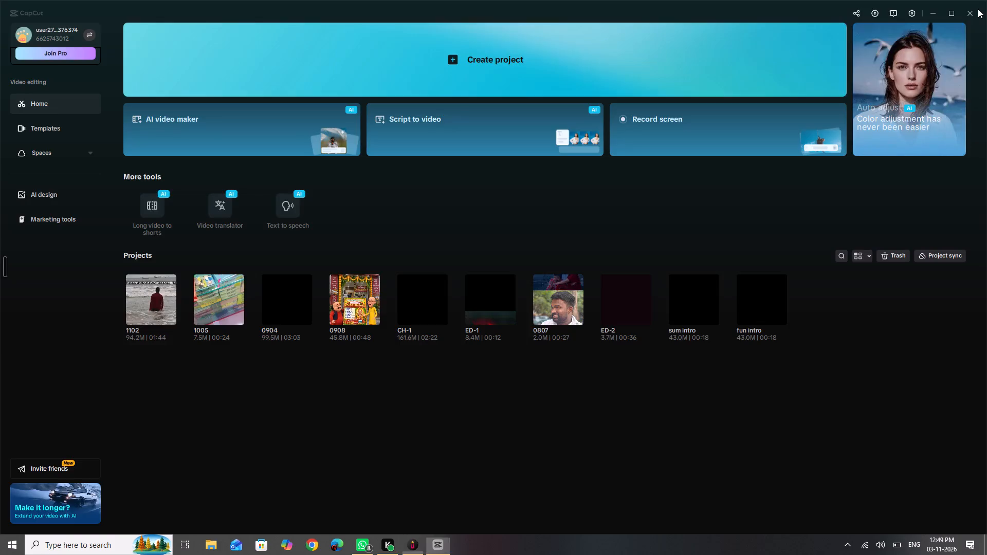
# Close the CapCut home window and relaunch CapCut from the desktop.
pyautogui.click(978, 9)
pyautogui.scroll(4, 815, 208)
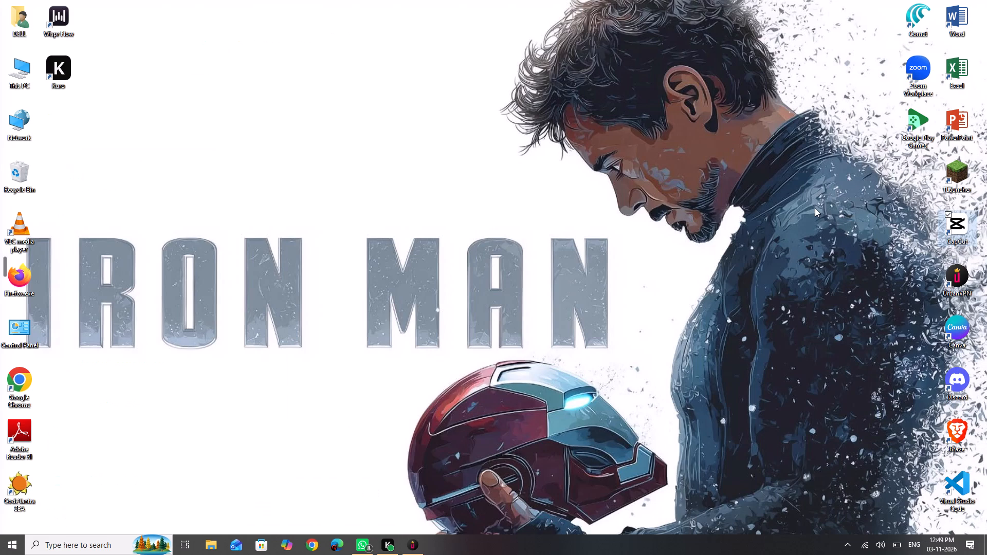
pyautogui.doubleClick(965, 234)
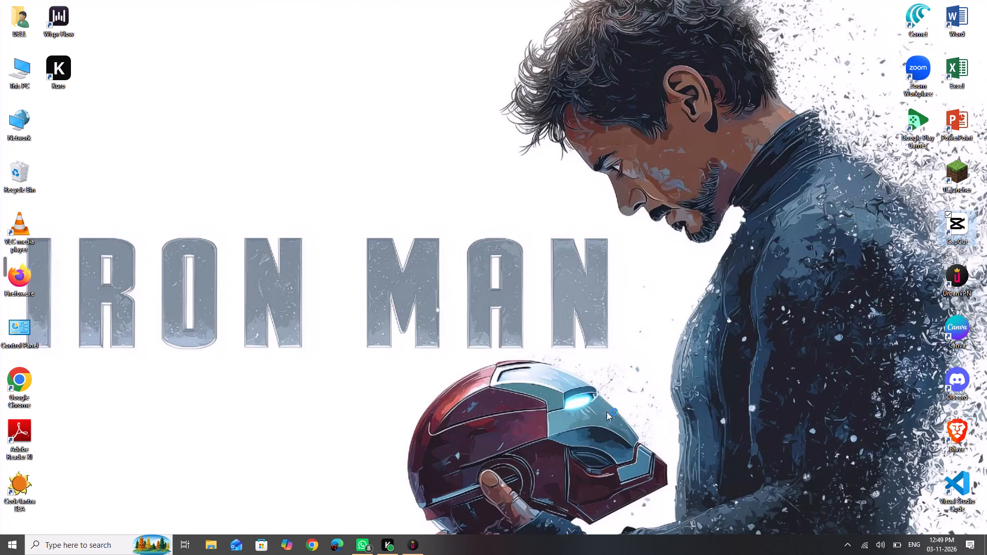
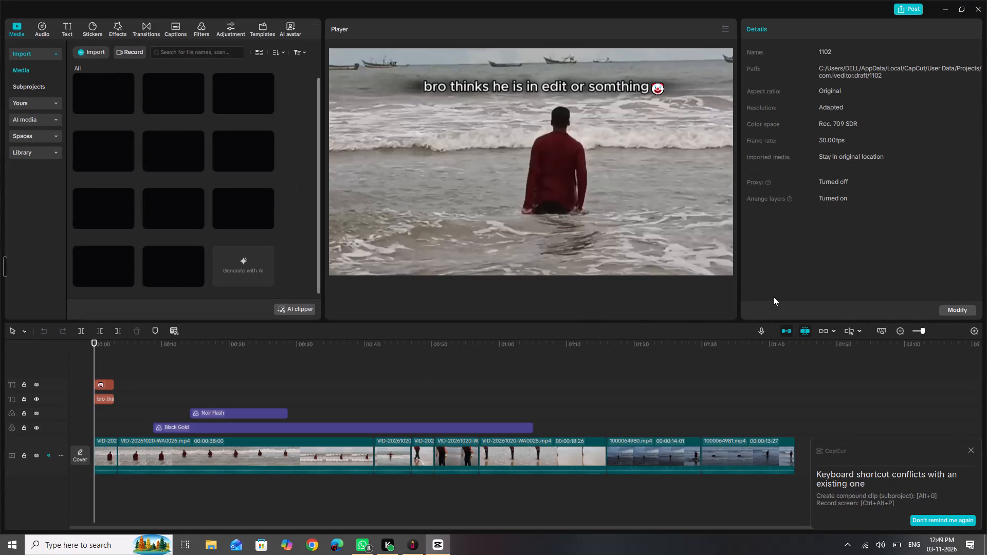
# Play the footage from the start and preview the Noir Flash filter from the featured filters.
pyautogui.press('space')
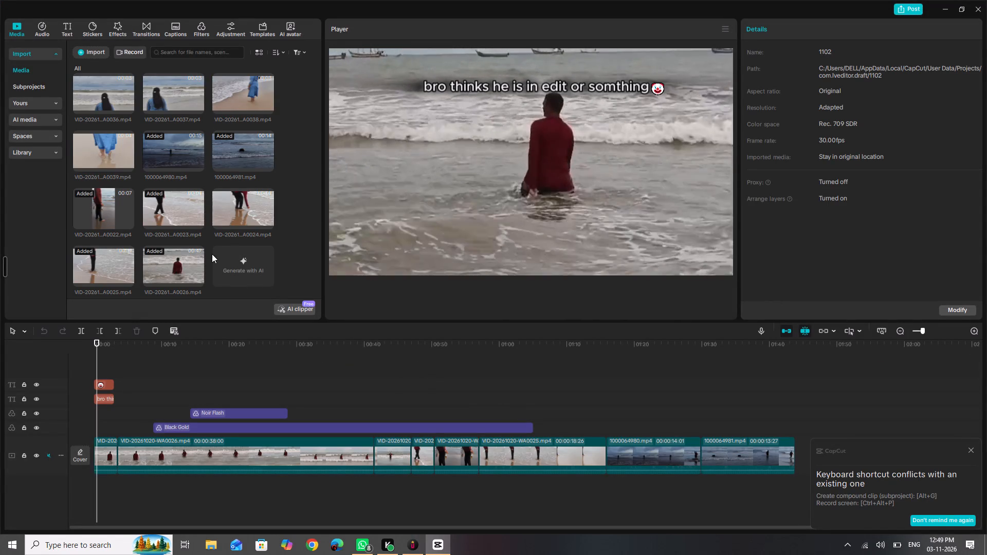
pyautogui.click(199, 28)
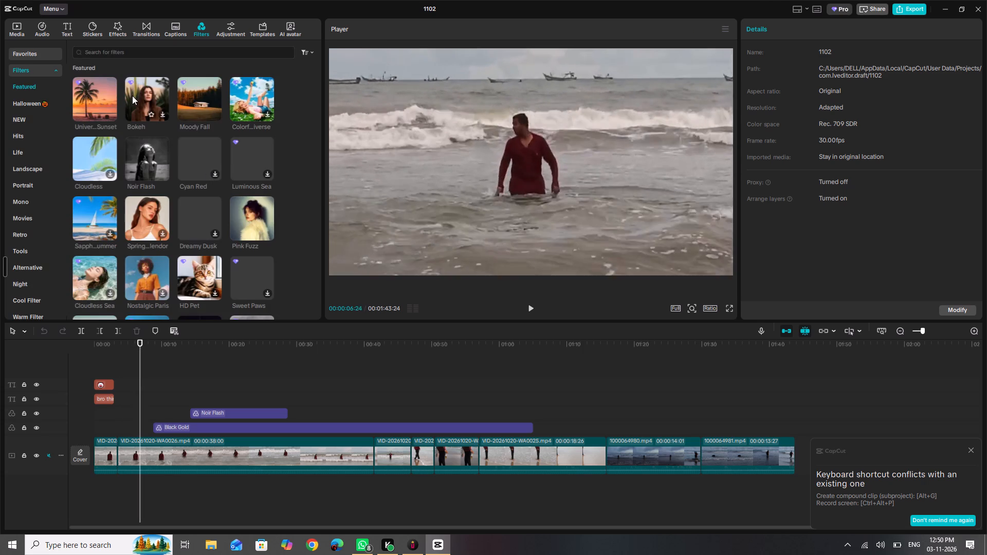
pyautogui.click(140, 164)
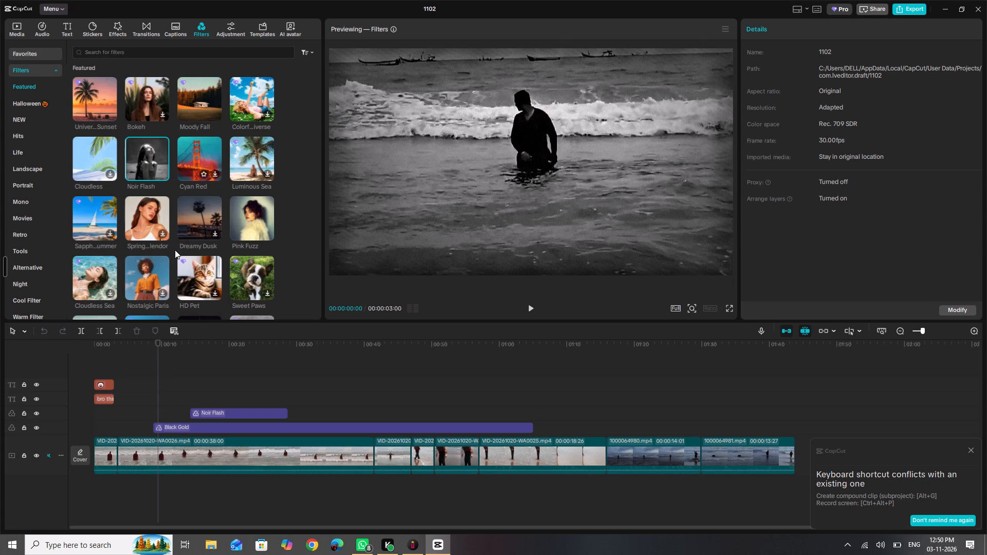
# Start a new search in the filter library.
pyautogui.click(171, 54)
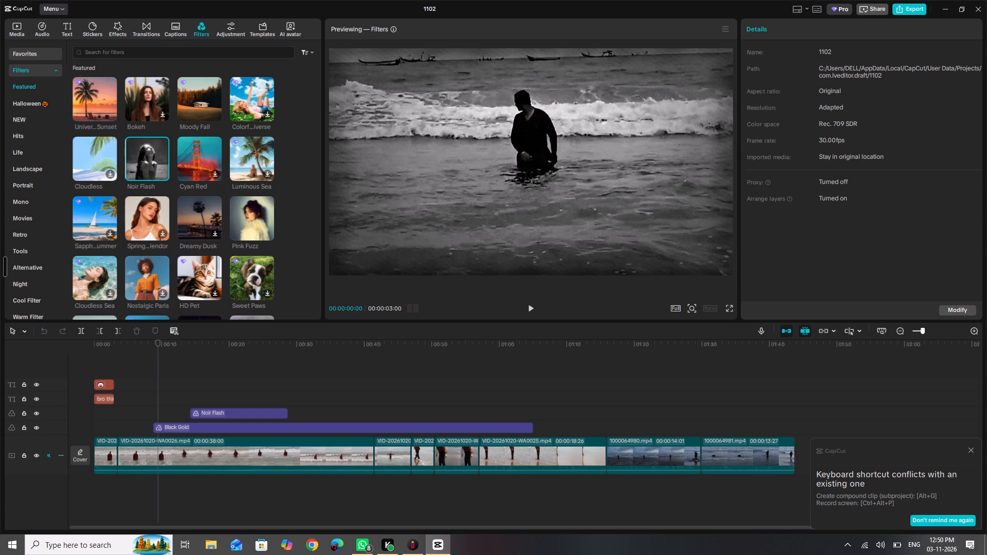